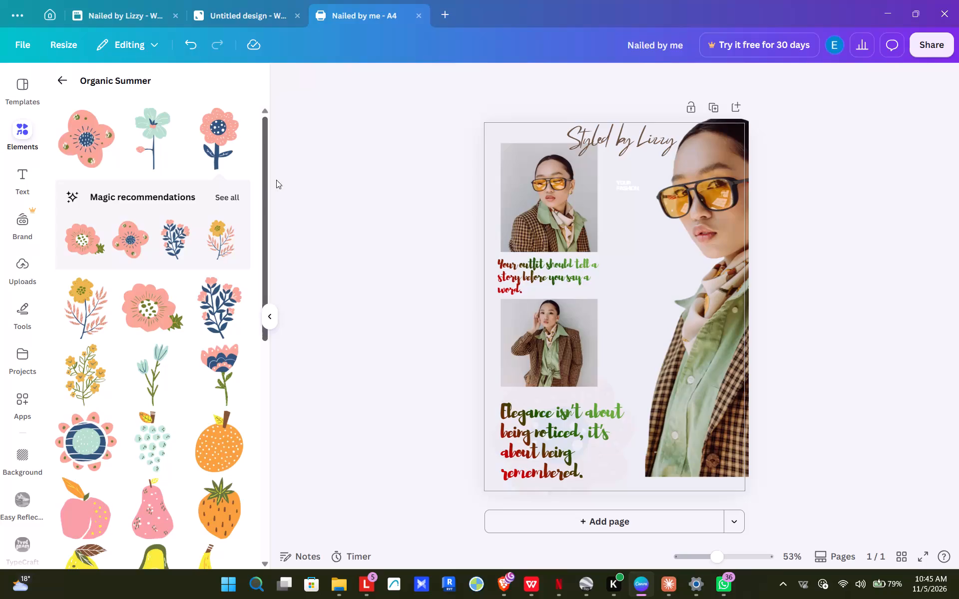
# Browse the Organic Summer graphics and the other graphic collections for a suitable page decoration.
pyautogui.moveTo(266, 199); pyautogui.dragTo(254, 480)
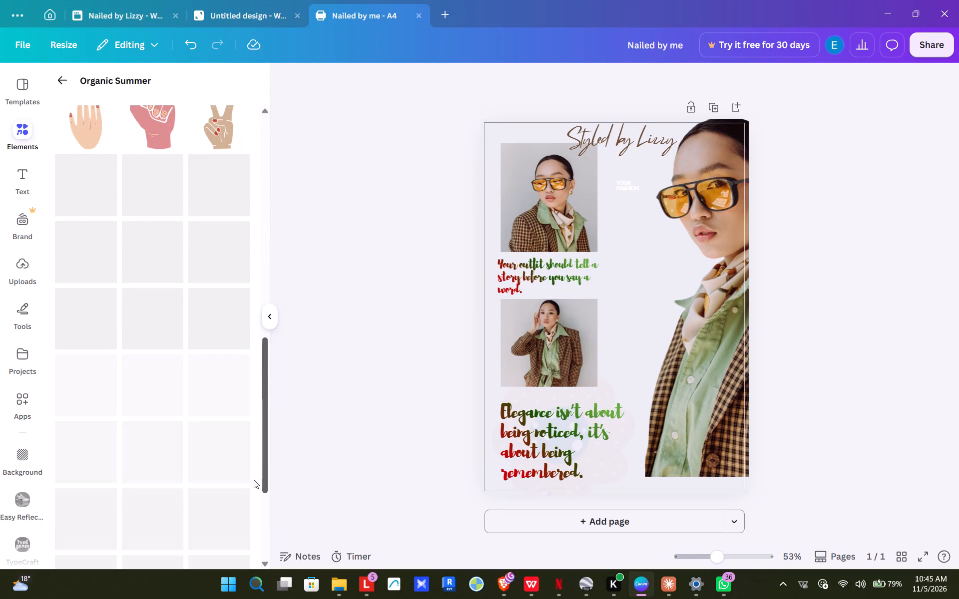
pyautogui.moveTo(254, 480); pyautogui.dragTo(255, 512)
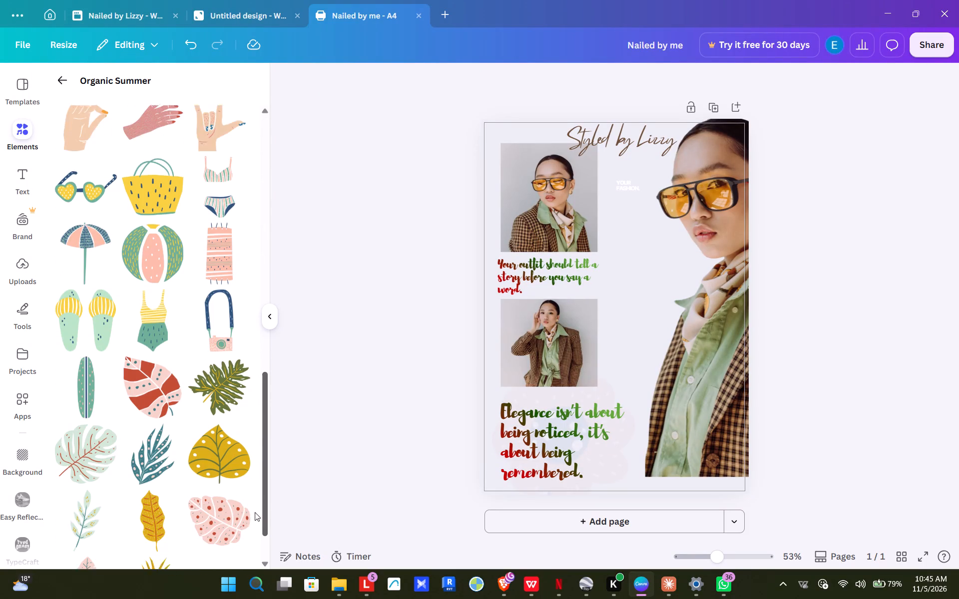
pyautogui.moveTo(255, 512); pyautogui.dragTo(242, 564)
pyautogui.click(55, 77)
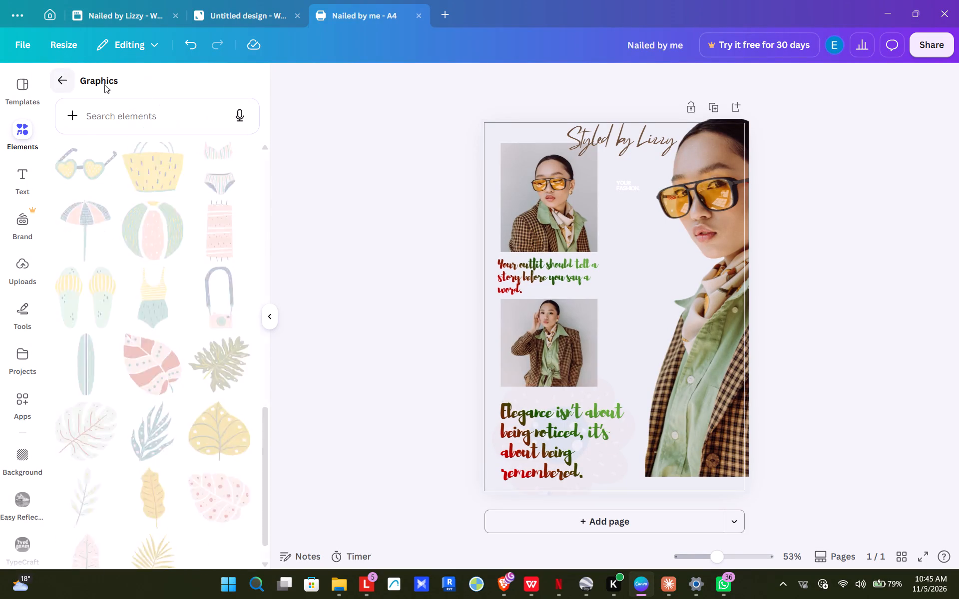
pyautogui.scroll(-9, 246, 195)
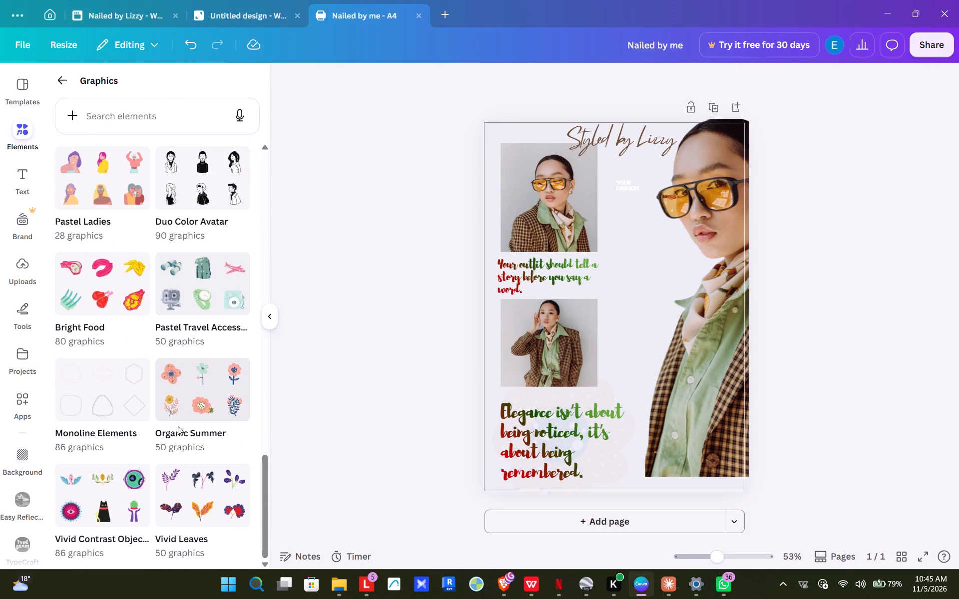
pyautogui.scroll(-11, 178, 426)
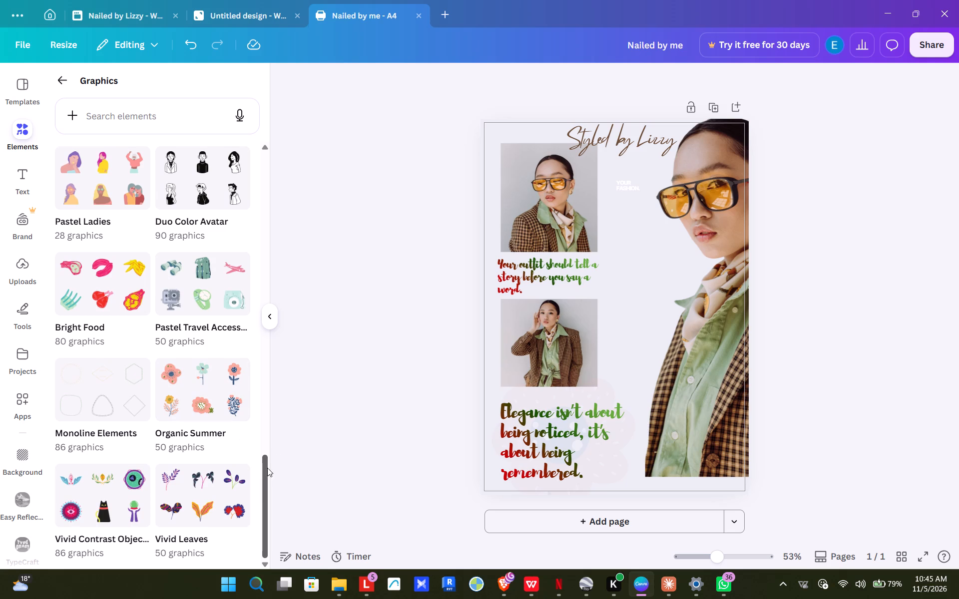
pyautogui.moveTo(265, 471); pyautogui.dragTo(264, 496)
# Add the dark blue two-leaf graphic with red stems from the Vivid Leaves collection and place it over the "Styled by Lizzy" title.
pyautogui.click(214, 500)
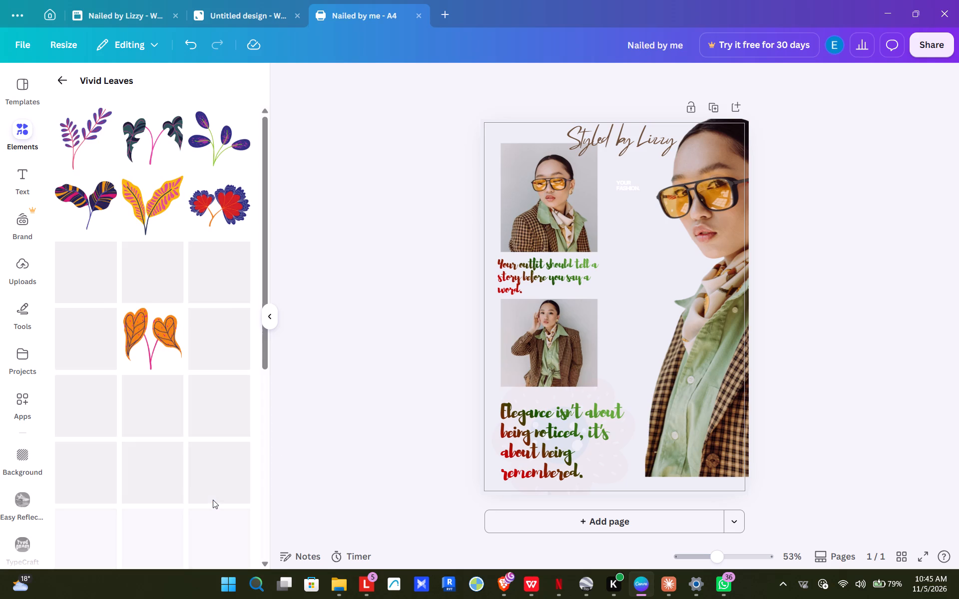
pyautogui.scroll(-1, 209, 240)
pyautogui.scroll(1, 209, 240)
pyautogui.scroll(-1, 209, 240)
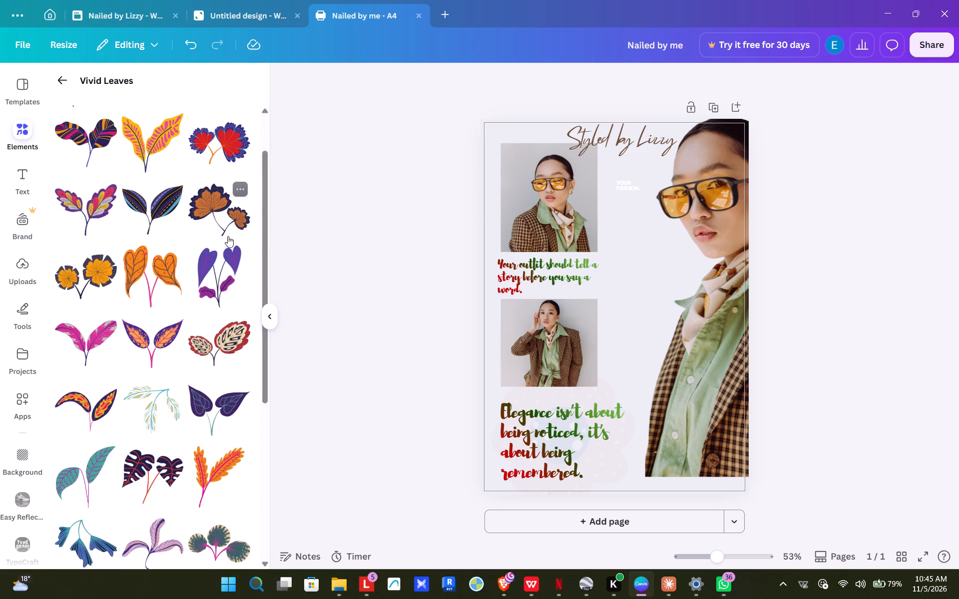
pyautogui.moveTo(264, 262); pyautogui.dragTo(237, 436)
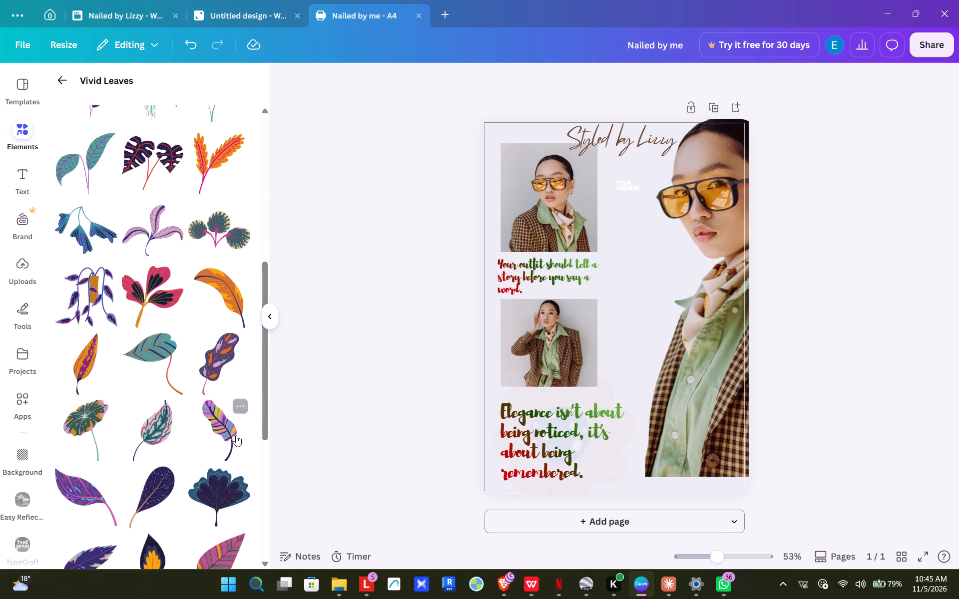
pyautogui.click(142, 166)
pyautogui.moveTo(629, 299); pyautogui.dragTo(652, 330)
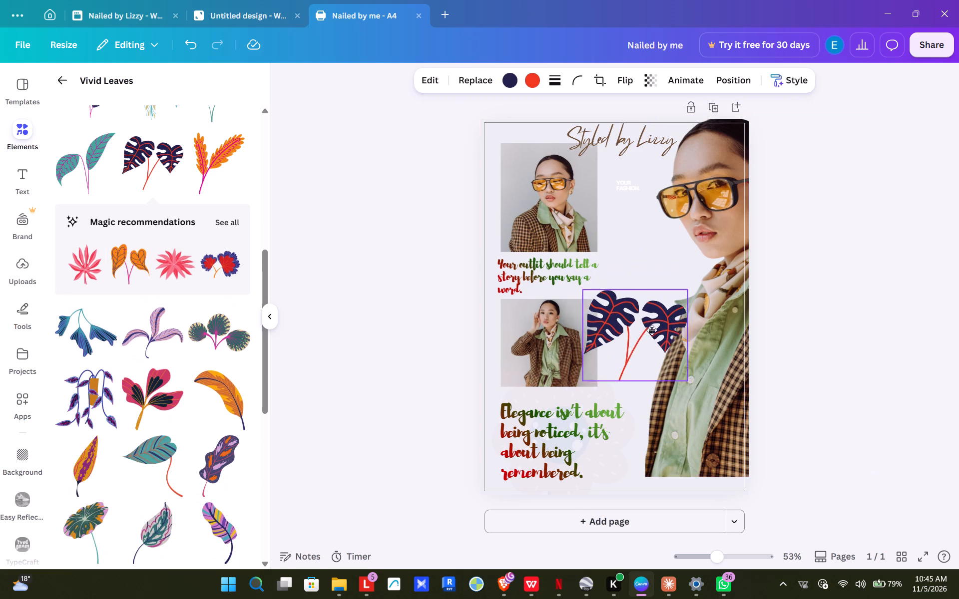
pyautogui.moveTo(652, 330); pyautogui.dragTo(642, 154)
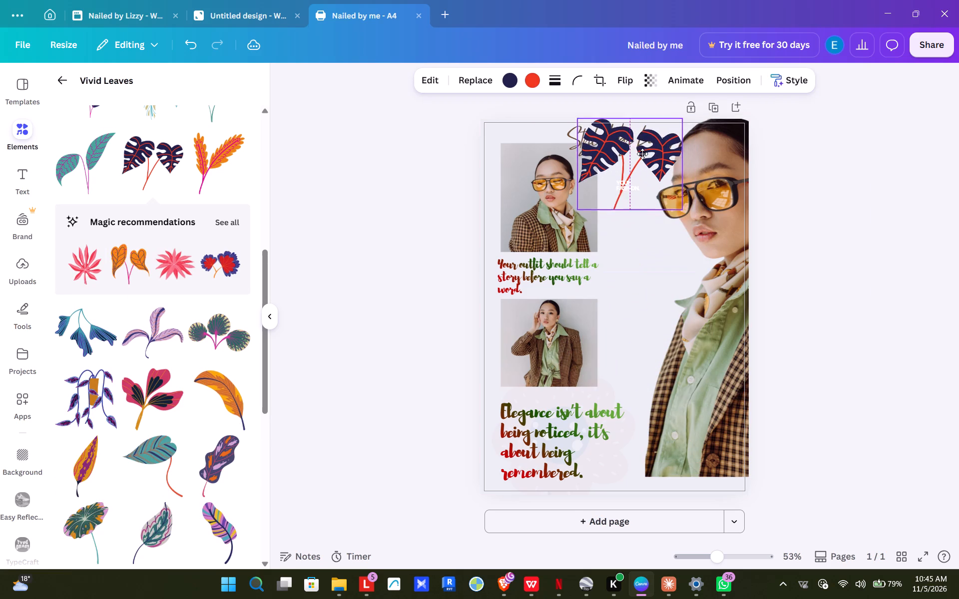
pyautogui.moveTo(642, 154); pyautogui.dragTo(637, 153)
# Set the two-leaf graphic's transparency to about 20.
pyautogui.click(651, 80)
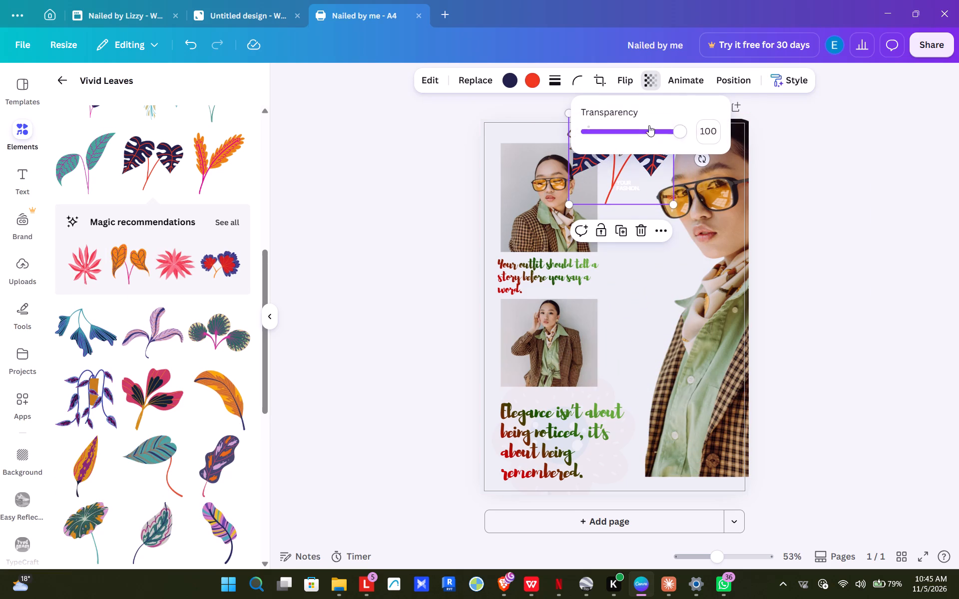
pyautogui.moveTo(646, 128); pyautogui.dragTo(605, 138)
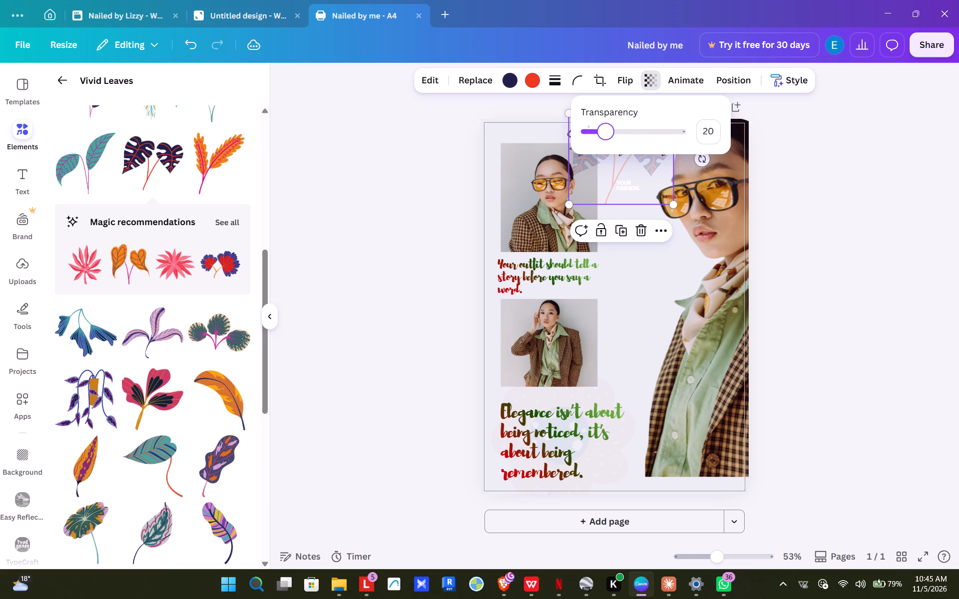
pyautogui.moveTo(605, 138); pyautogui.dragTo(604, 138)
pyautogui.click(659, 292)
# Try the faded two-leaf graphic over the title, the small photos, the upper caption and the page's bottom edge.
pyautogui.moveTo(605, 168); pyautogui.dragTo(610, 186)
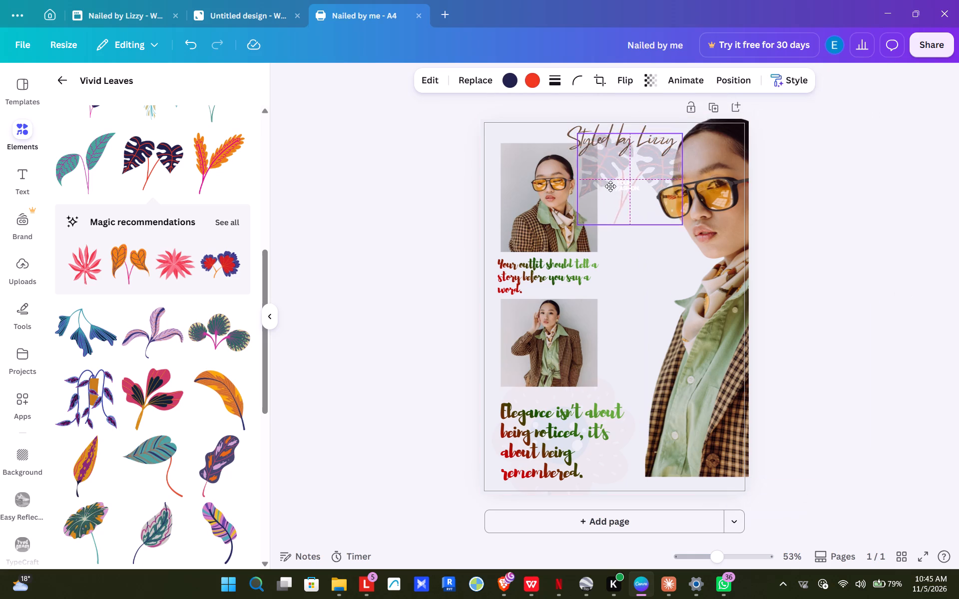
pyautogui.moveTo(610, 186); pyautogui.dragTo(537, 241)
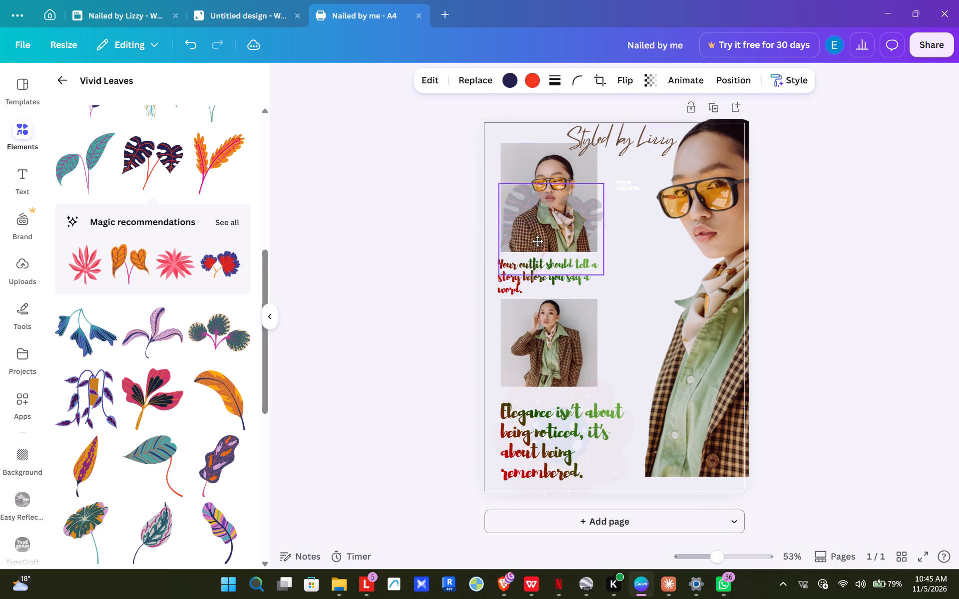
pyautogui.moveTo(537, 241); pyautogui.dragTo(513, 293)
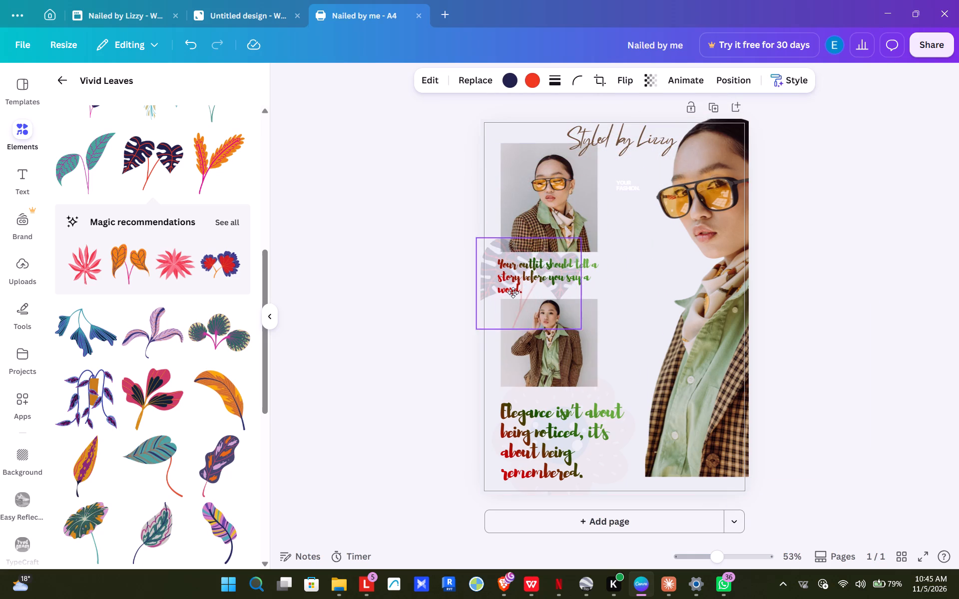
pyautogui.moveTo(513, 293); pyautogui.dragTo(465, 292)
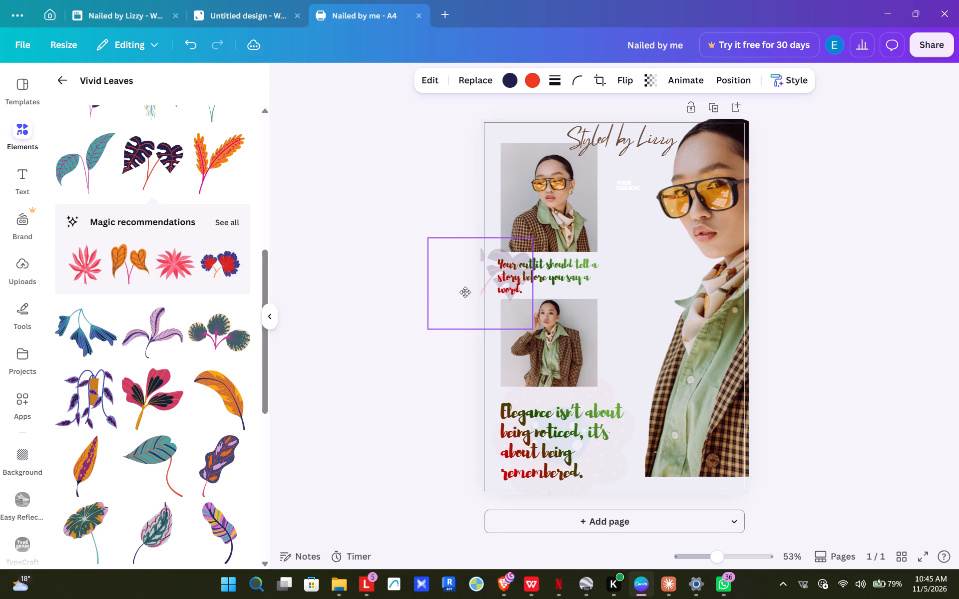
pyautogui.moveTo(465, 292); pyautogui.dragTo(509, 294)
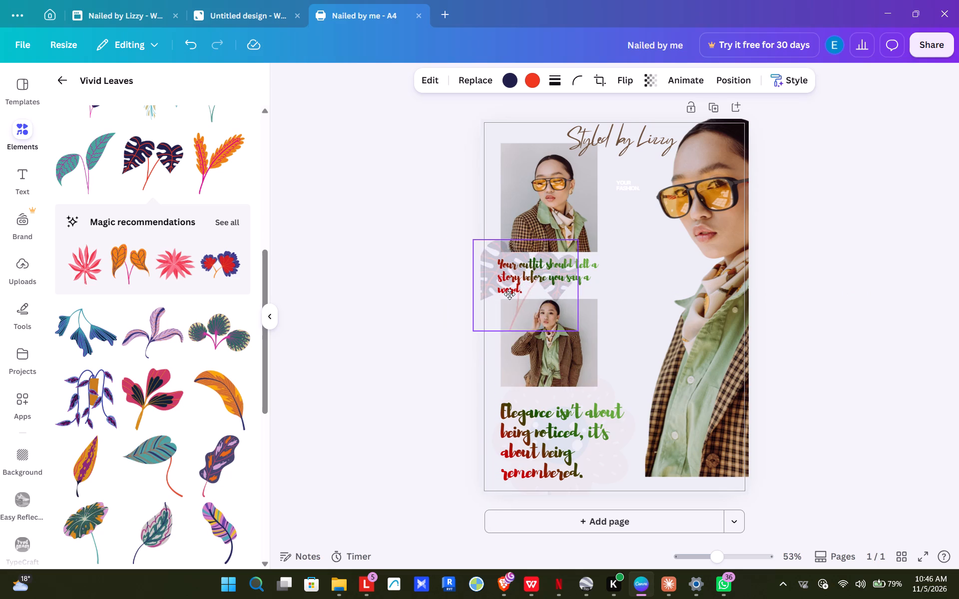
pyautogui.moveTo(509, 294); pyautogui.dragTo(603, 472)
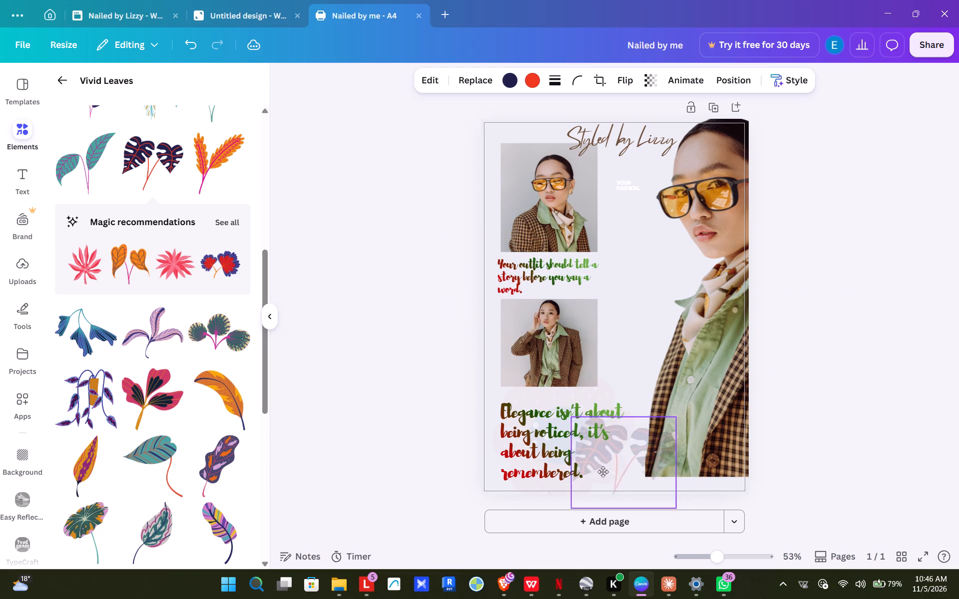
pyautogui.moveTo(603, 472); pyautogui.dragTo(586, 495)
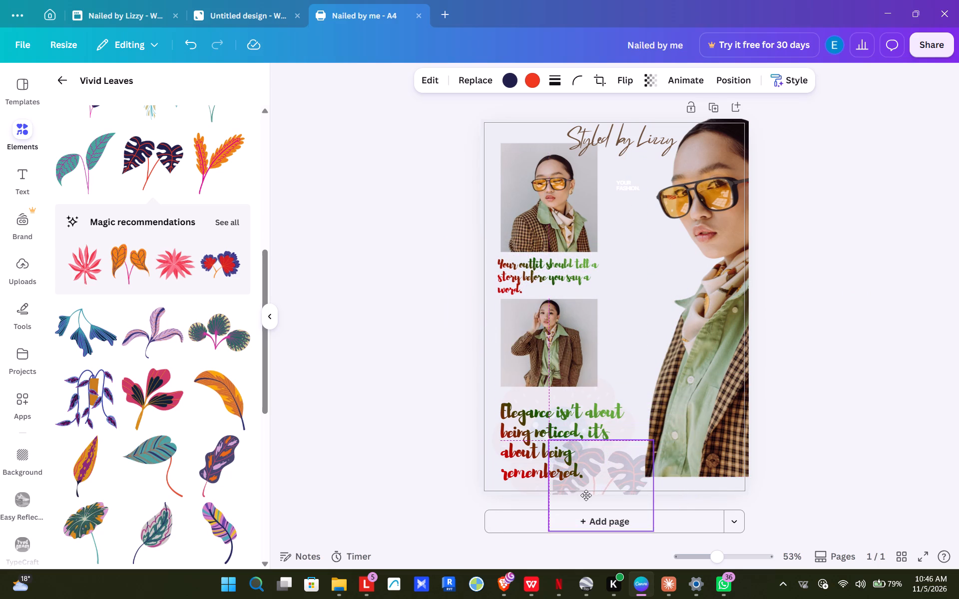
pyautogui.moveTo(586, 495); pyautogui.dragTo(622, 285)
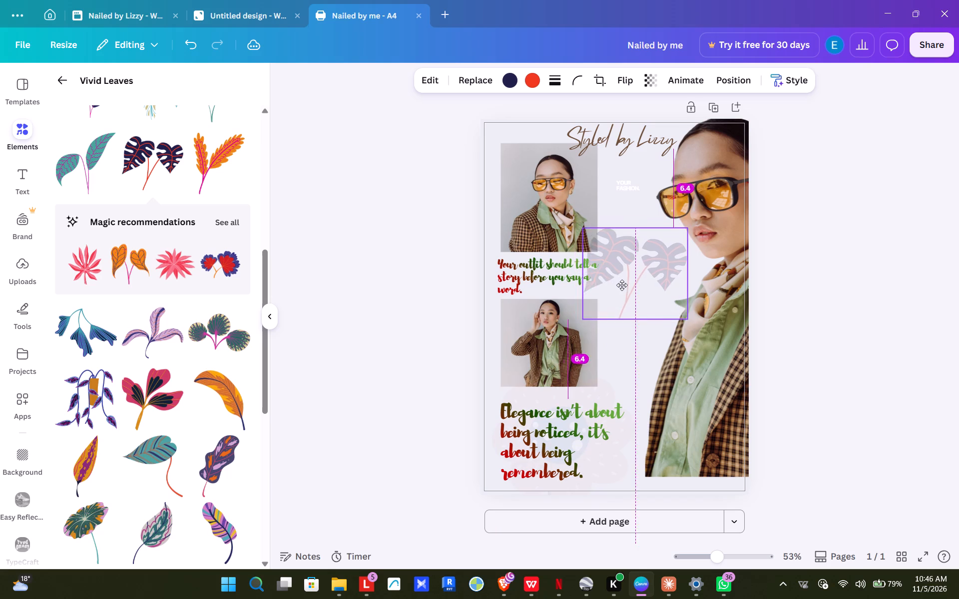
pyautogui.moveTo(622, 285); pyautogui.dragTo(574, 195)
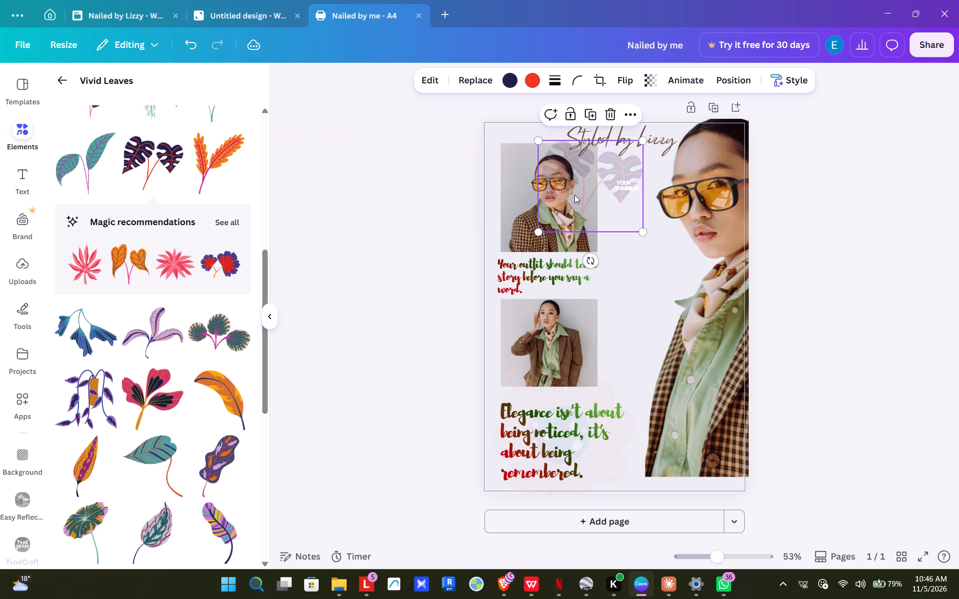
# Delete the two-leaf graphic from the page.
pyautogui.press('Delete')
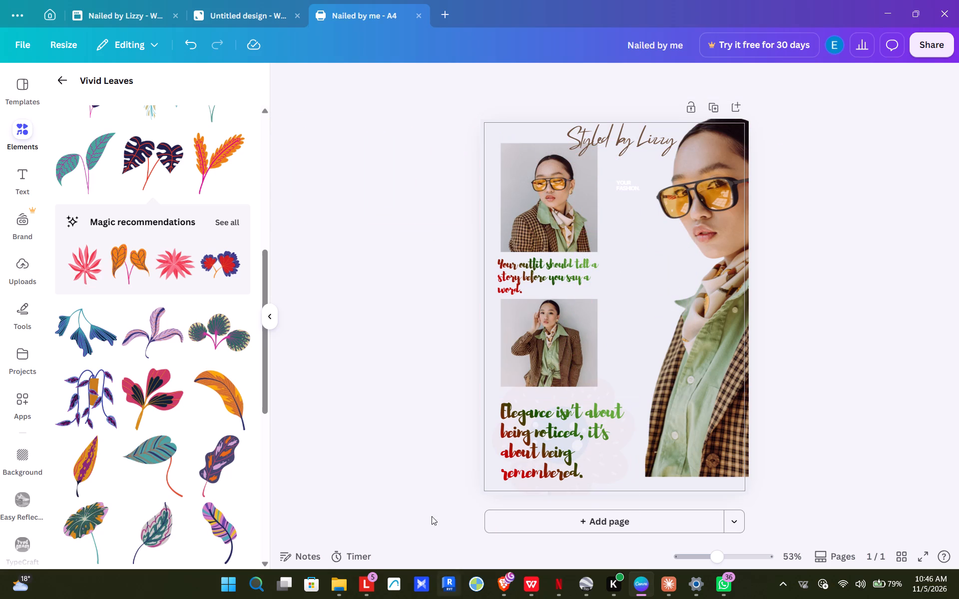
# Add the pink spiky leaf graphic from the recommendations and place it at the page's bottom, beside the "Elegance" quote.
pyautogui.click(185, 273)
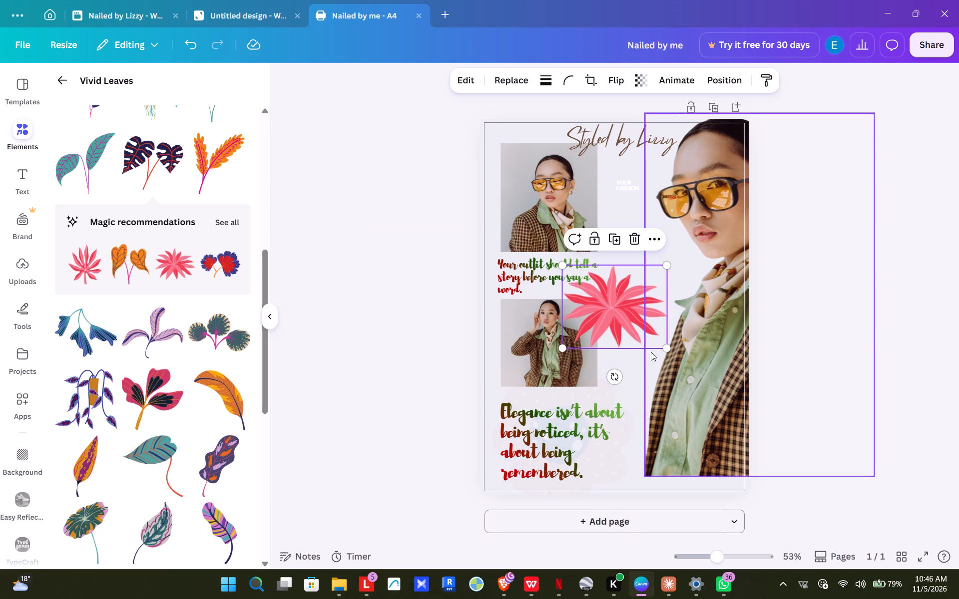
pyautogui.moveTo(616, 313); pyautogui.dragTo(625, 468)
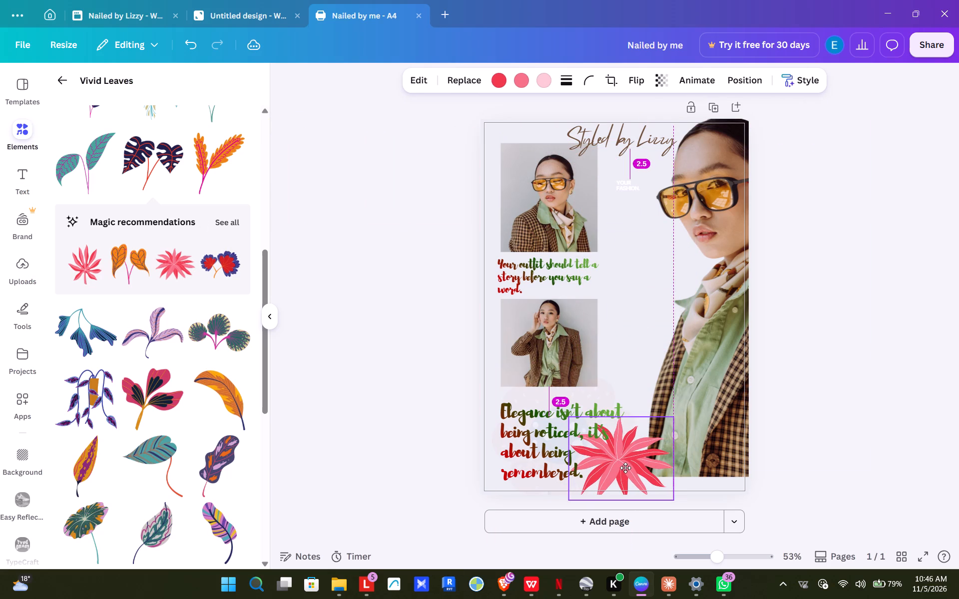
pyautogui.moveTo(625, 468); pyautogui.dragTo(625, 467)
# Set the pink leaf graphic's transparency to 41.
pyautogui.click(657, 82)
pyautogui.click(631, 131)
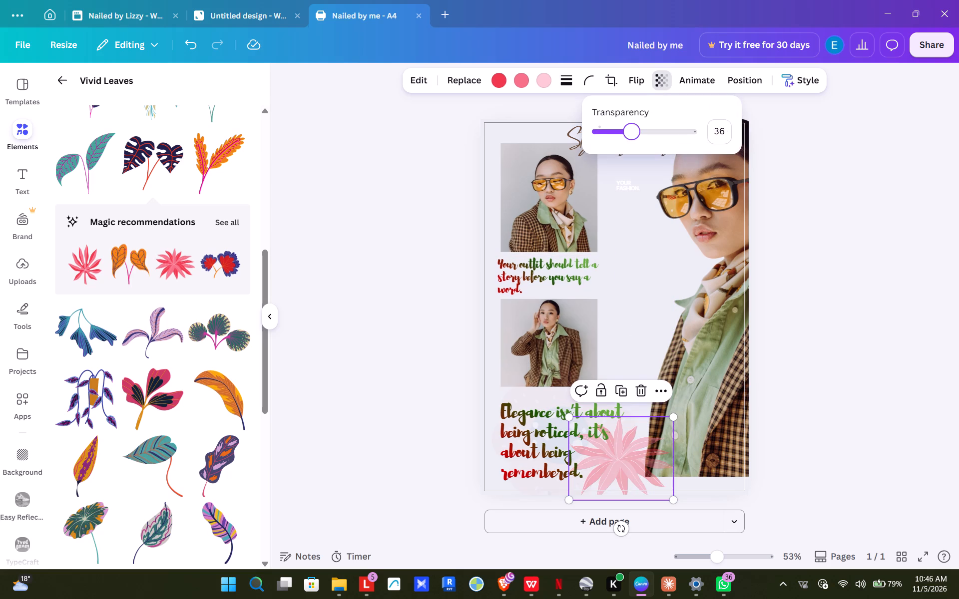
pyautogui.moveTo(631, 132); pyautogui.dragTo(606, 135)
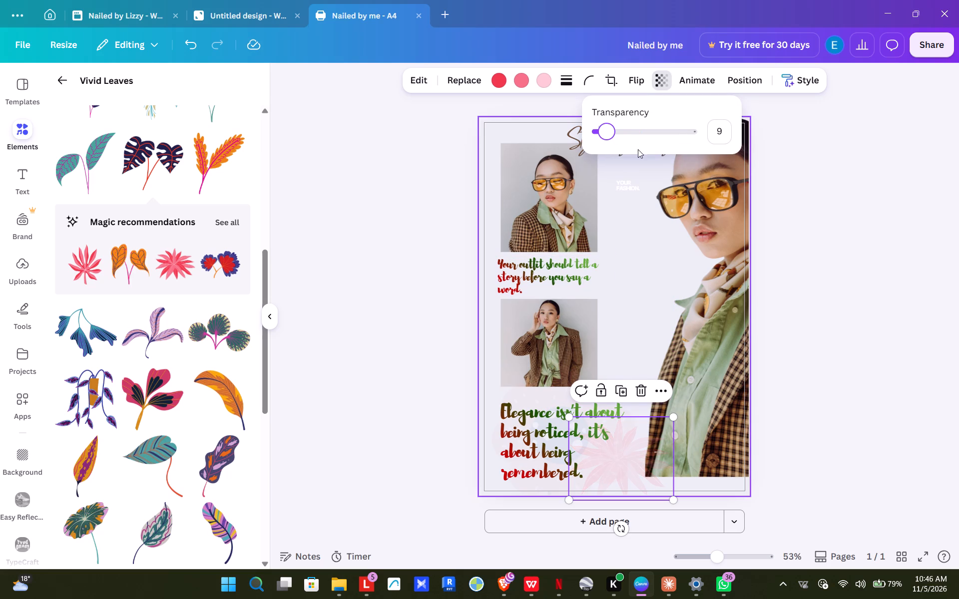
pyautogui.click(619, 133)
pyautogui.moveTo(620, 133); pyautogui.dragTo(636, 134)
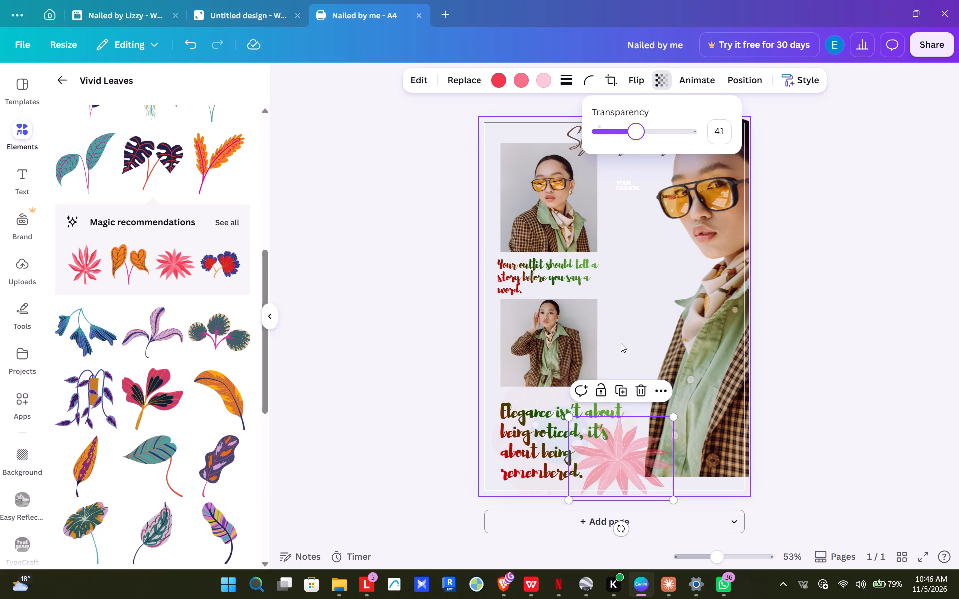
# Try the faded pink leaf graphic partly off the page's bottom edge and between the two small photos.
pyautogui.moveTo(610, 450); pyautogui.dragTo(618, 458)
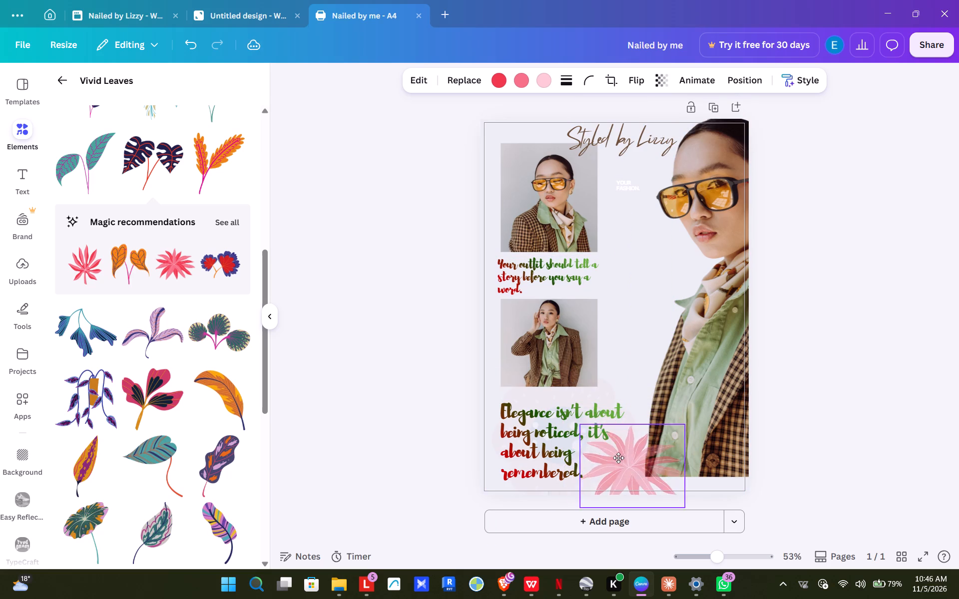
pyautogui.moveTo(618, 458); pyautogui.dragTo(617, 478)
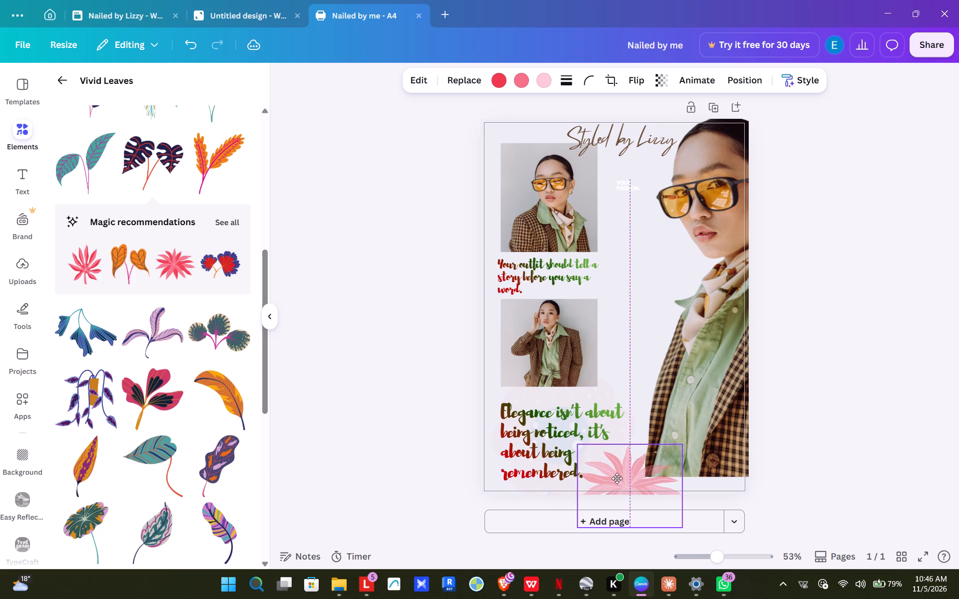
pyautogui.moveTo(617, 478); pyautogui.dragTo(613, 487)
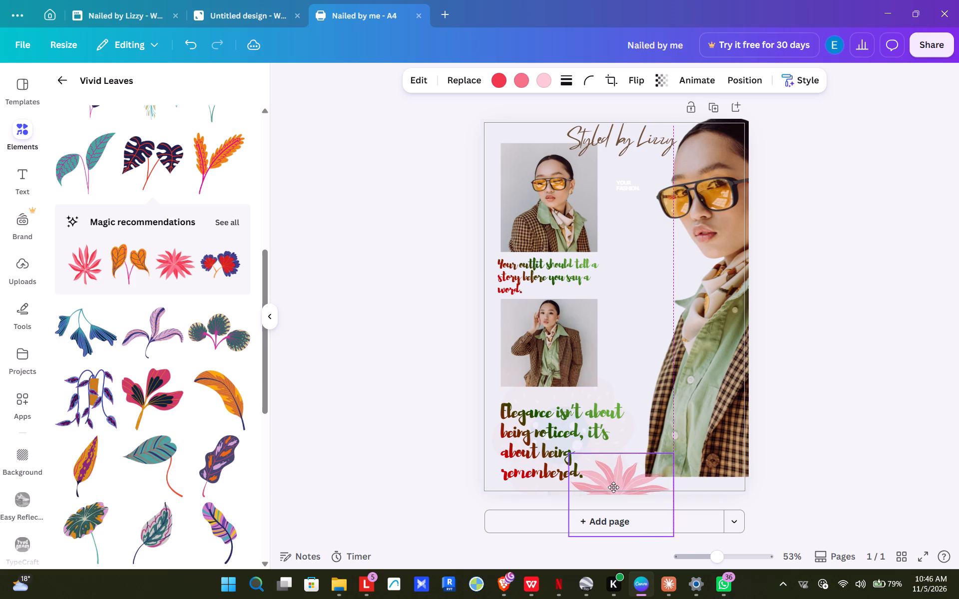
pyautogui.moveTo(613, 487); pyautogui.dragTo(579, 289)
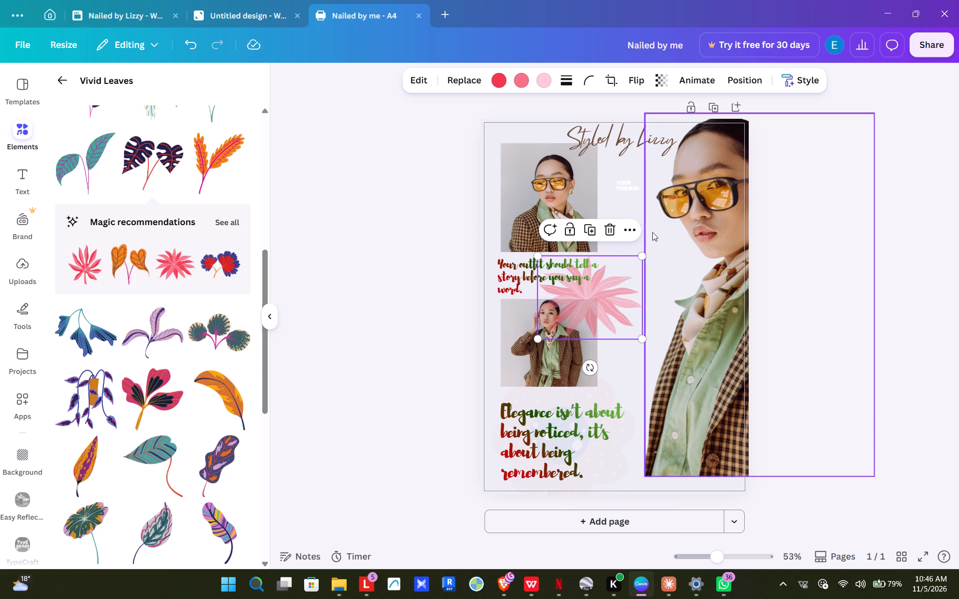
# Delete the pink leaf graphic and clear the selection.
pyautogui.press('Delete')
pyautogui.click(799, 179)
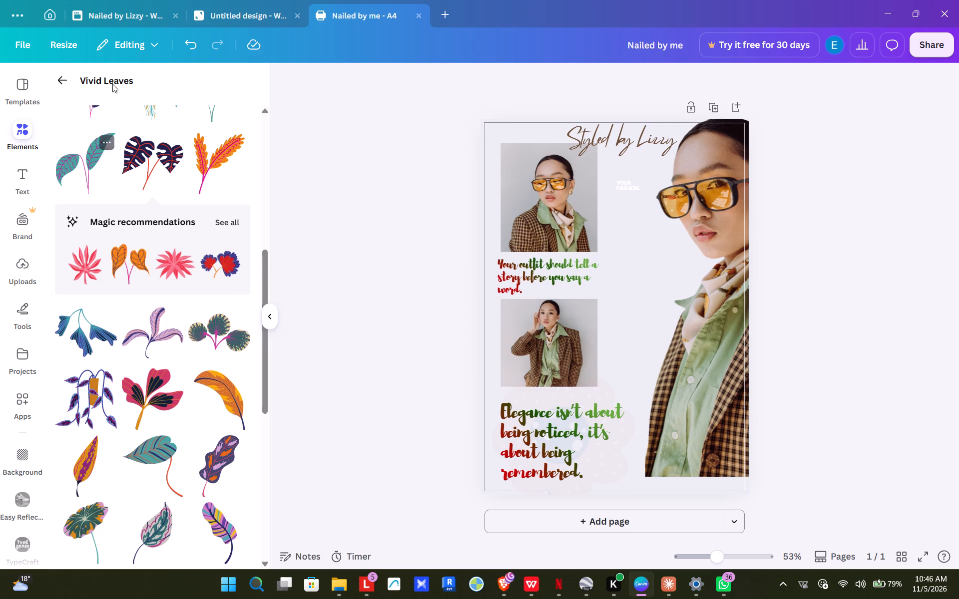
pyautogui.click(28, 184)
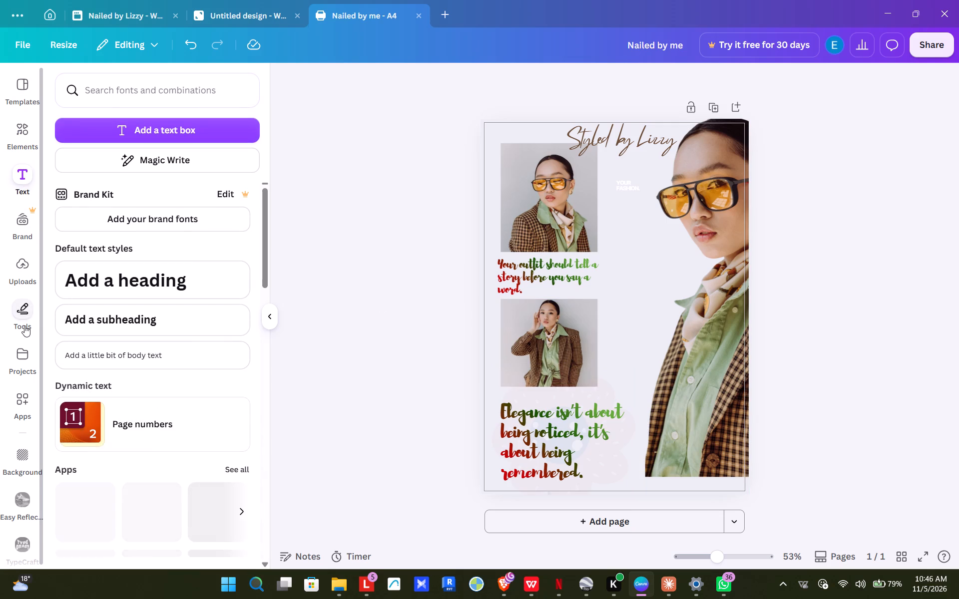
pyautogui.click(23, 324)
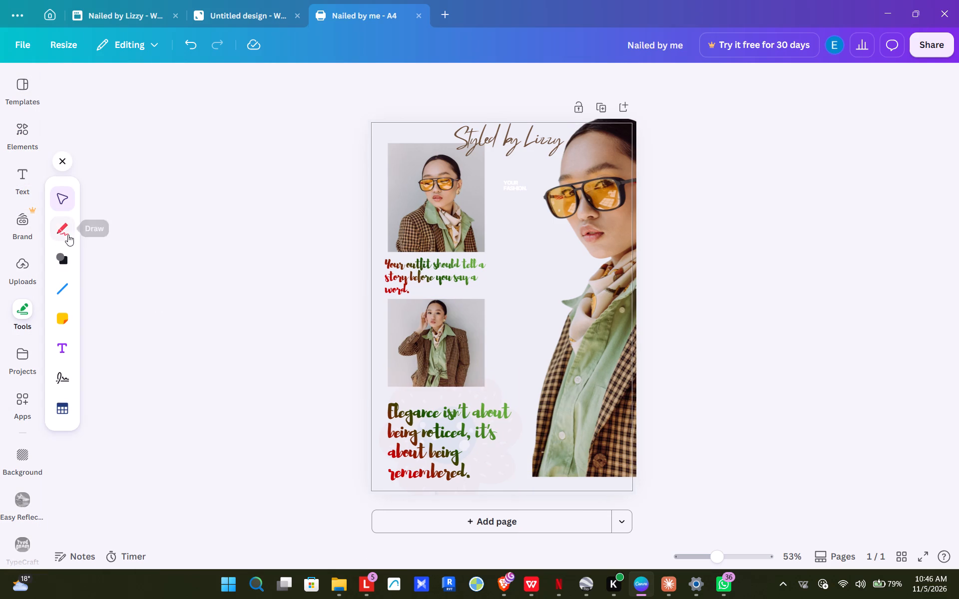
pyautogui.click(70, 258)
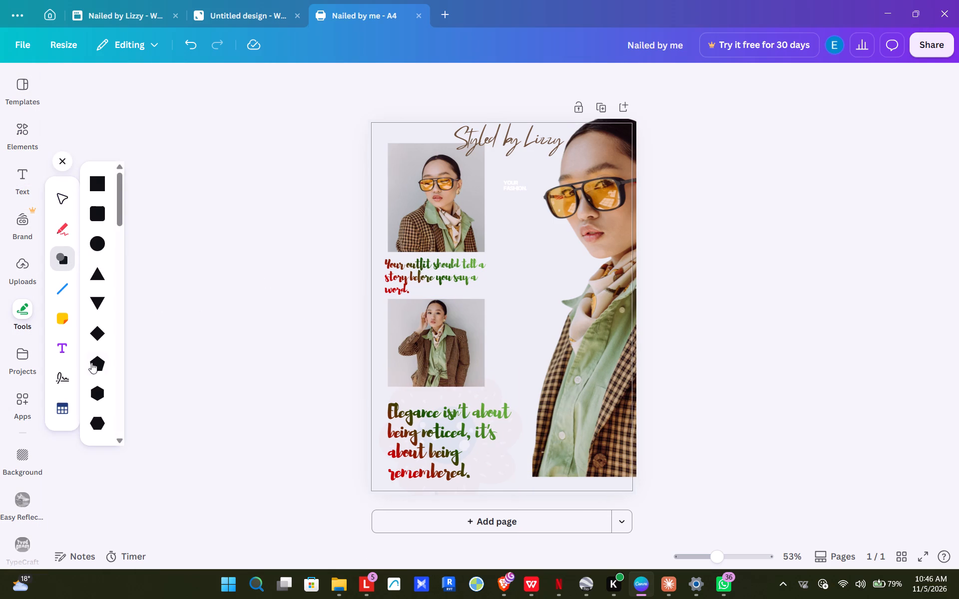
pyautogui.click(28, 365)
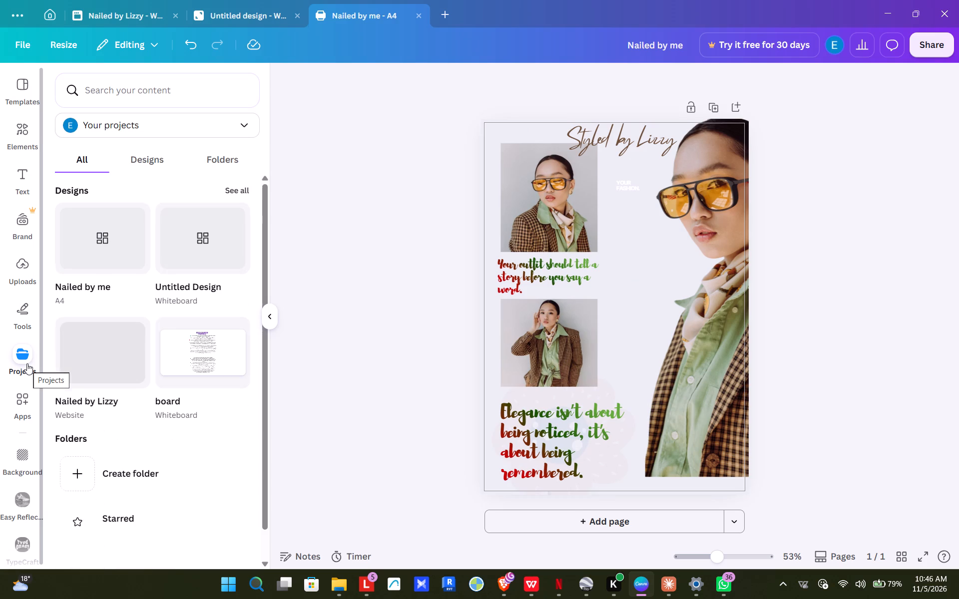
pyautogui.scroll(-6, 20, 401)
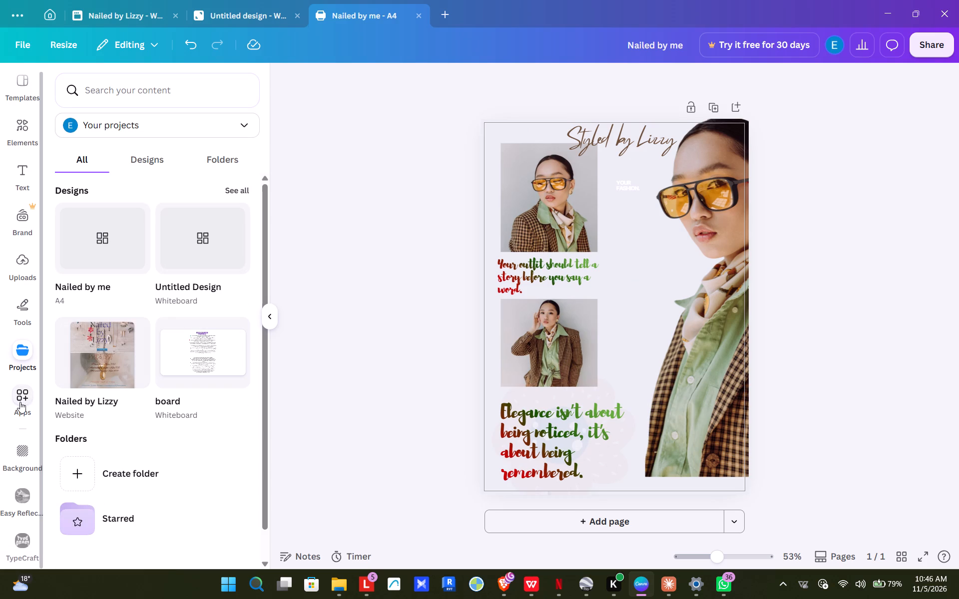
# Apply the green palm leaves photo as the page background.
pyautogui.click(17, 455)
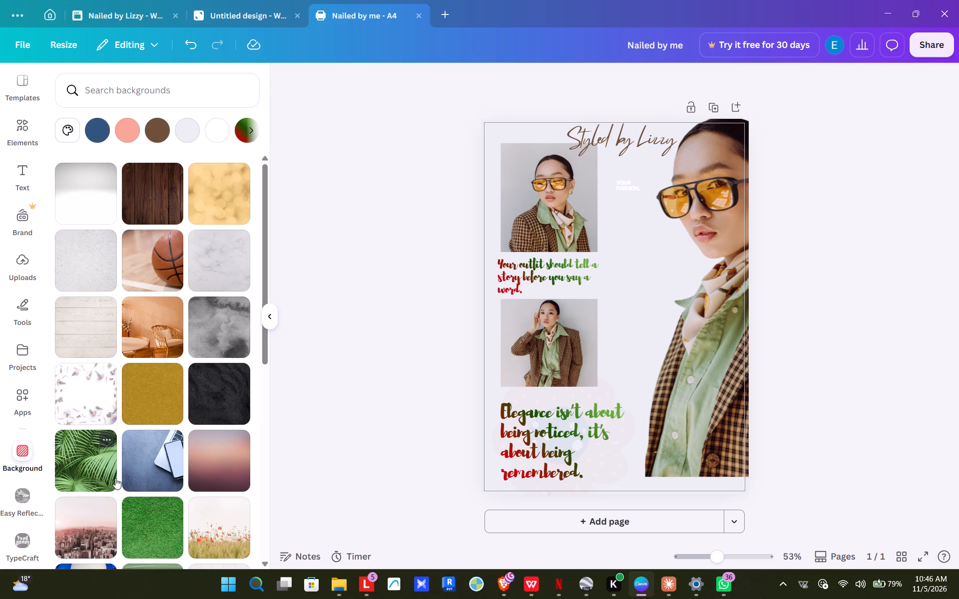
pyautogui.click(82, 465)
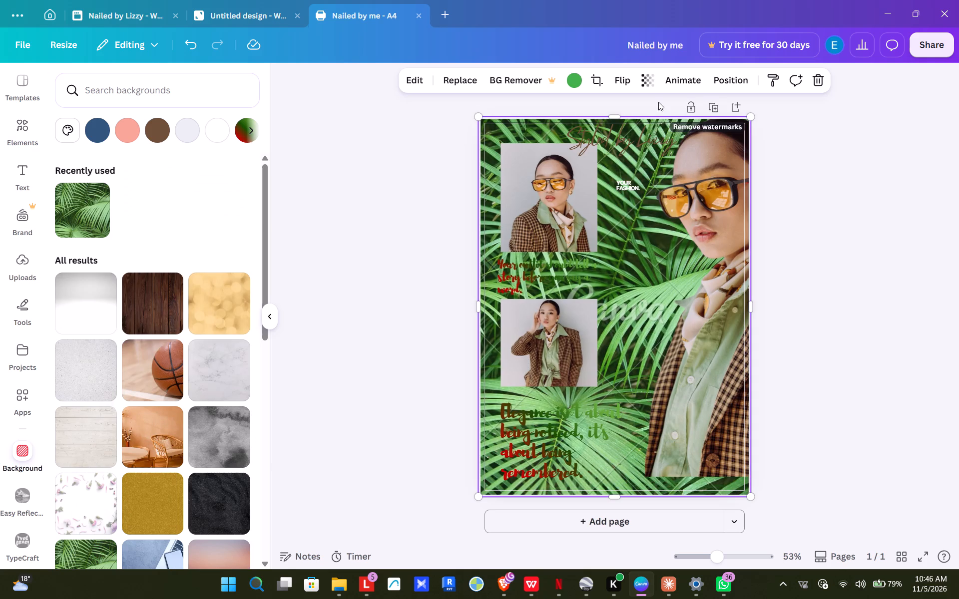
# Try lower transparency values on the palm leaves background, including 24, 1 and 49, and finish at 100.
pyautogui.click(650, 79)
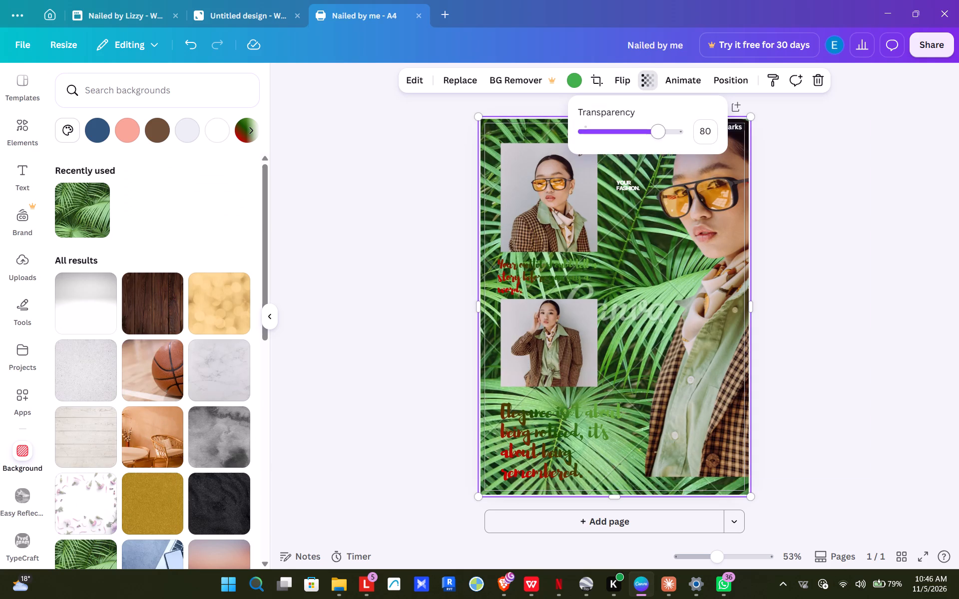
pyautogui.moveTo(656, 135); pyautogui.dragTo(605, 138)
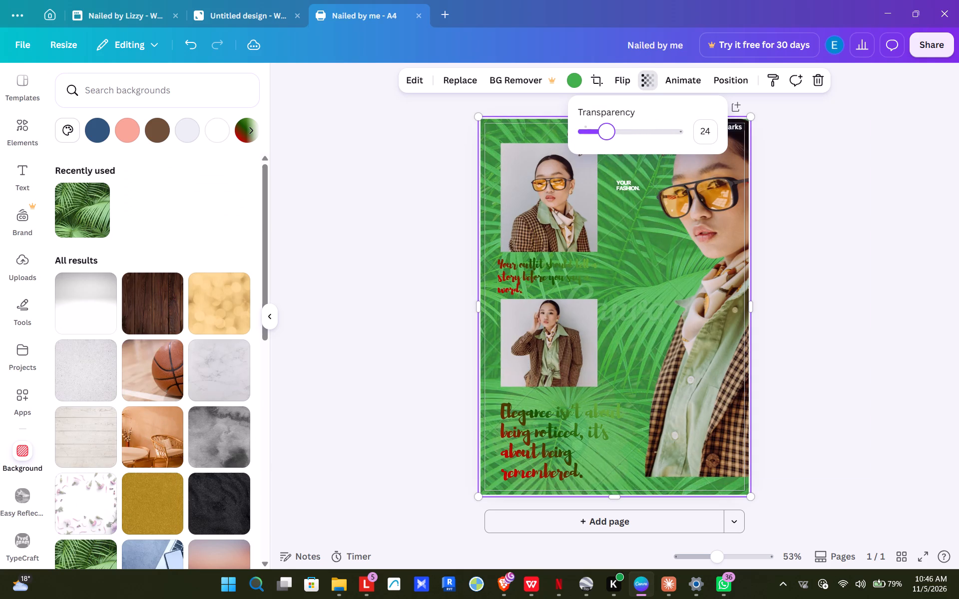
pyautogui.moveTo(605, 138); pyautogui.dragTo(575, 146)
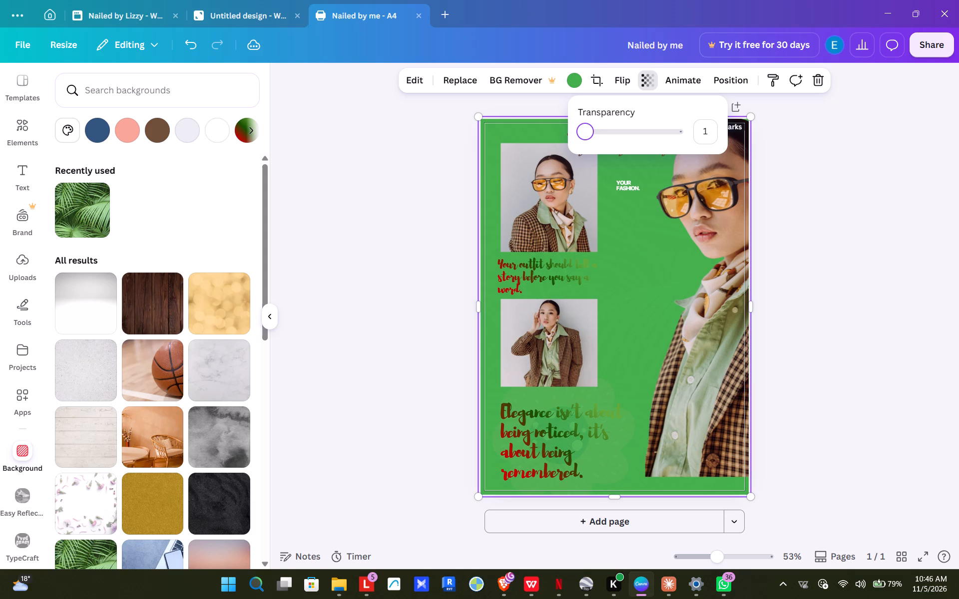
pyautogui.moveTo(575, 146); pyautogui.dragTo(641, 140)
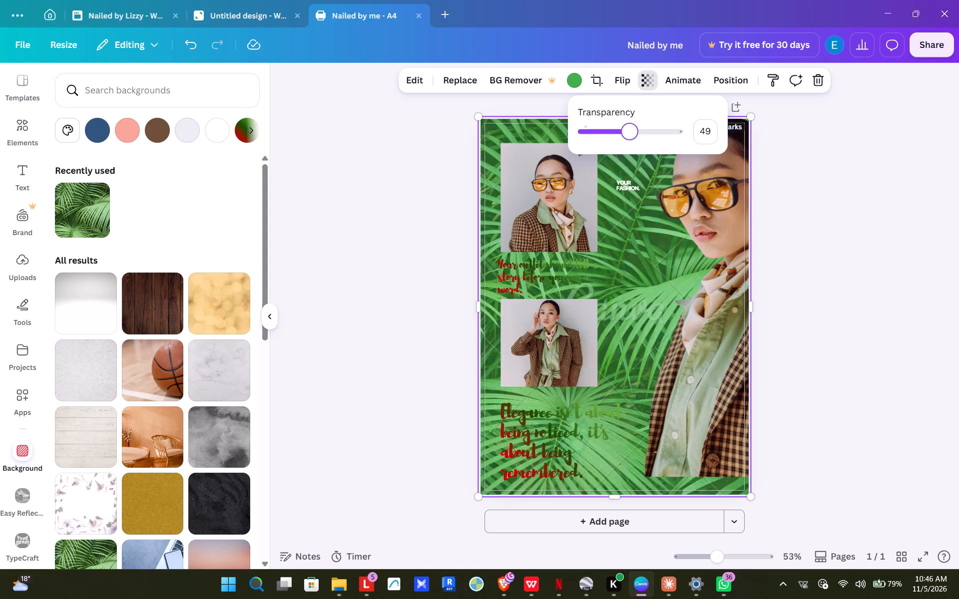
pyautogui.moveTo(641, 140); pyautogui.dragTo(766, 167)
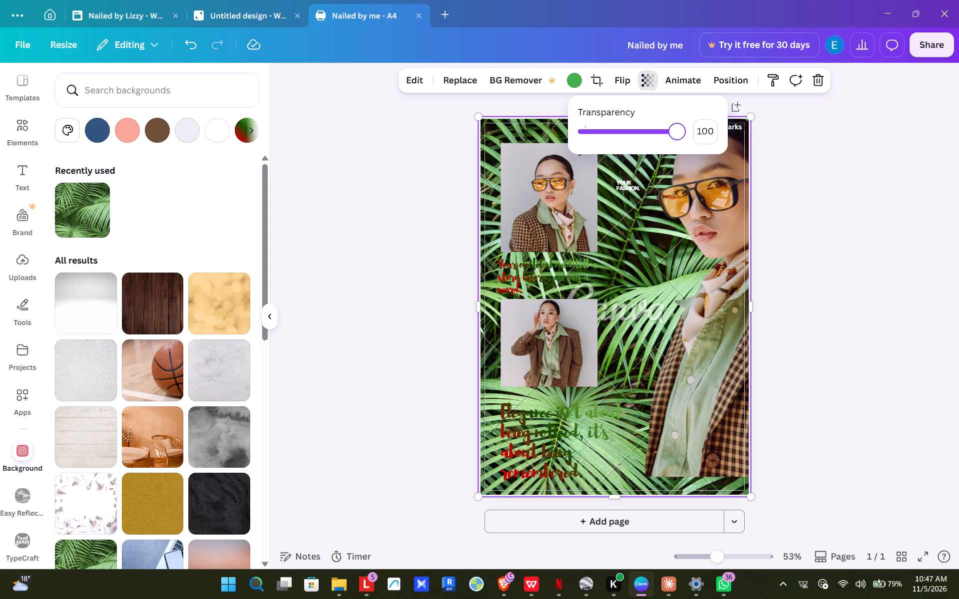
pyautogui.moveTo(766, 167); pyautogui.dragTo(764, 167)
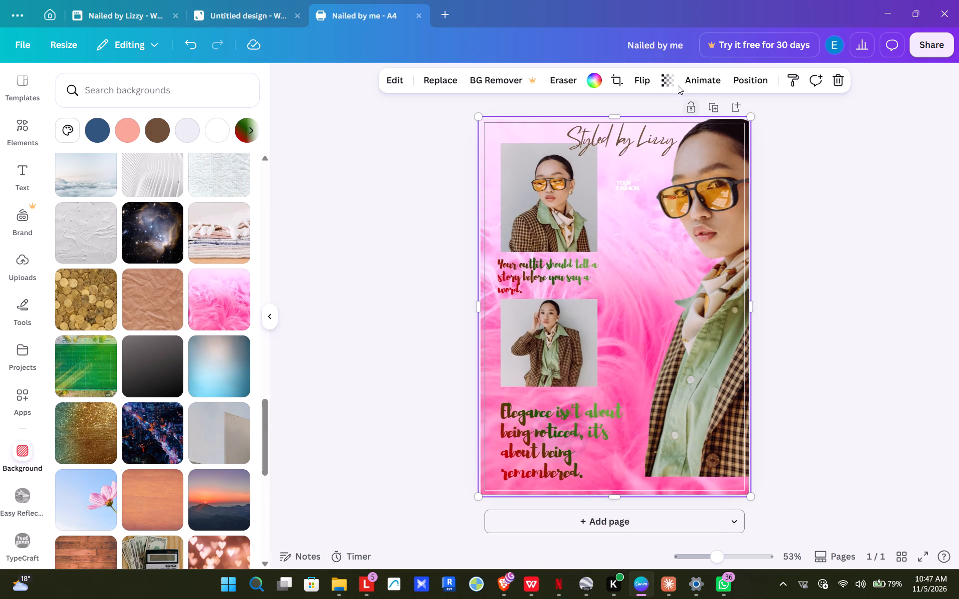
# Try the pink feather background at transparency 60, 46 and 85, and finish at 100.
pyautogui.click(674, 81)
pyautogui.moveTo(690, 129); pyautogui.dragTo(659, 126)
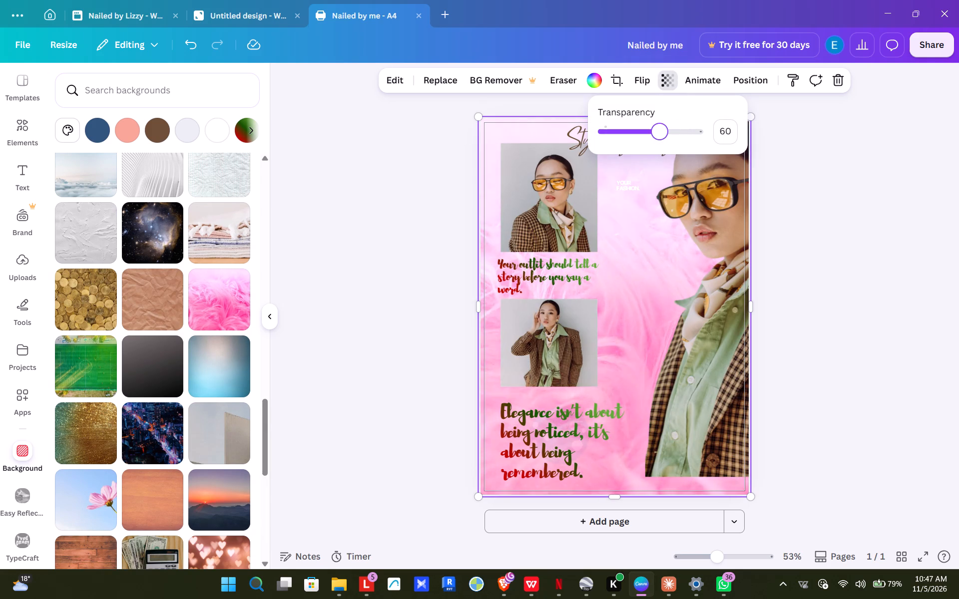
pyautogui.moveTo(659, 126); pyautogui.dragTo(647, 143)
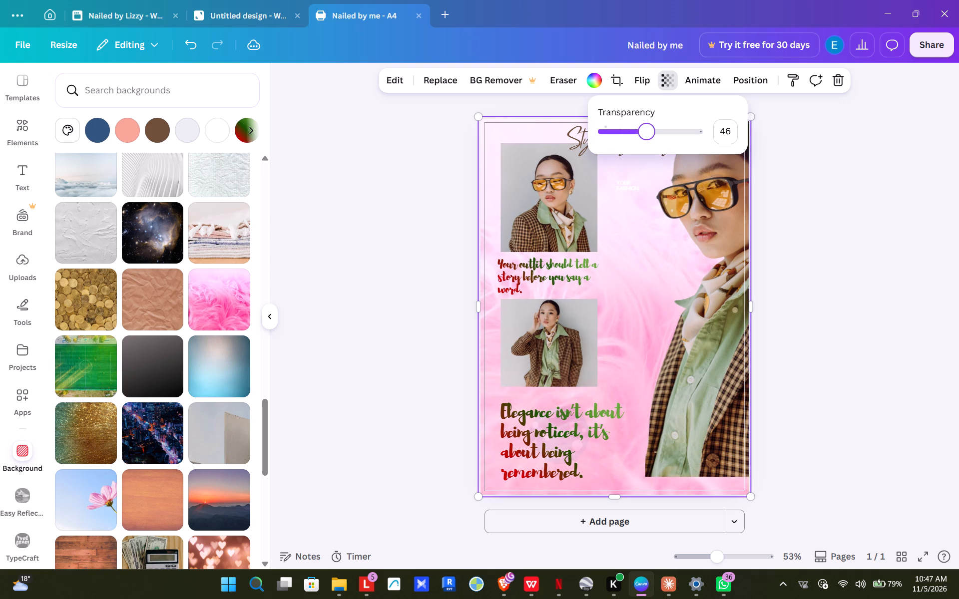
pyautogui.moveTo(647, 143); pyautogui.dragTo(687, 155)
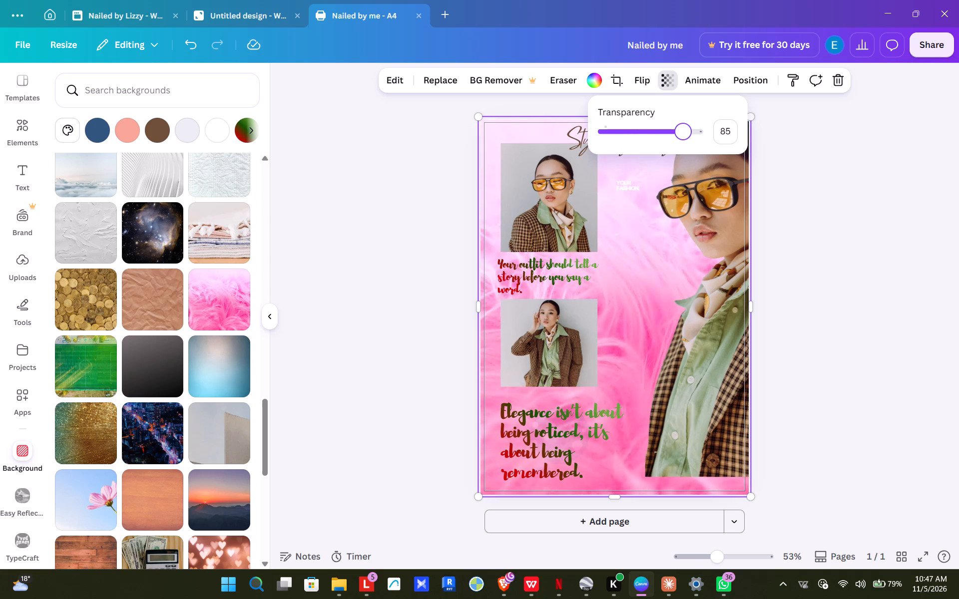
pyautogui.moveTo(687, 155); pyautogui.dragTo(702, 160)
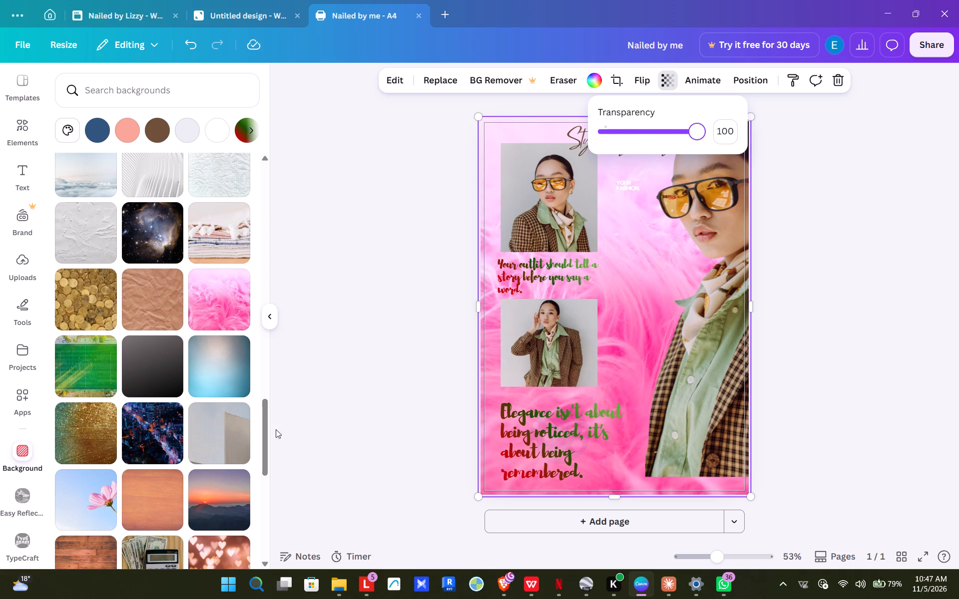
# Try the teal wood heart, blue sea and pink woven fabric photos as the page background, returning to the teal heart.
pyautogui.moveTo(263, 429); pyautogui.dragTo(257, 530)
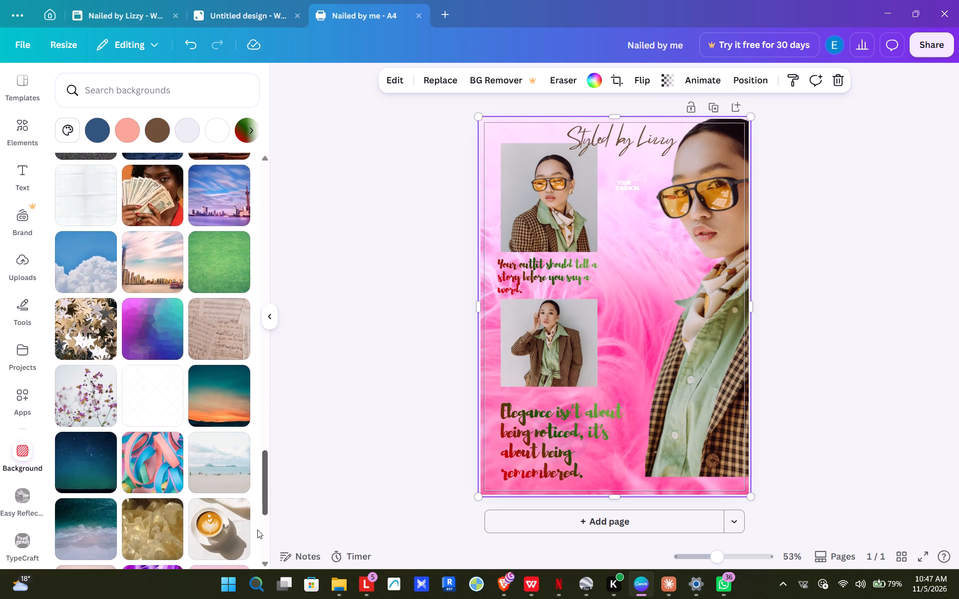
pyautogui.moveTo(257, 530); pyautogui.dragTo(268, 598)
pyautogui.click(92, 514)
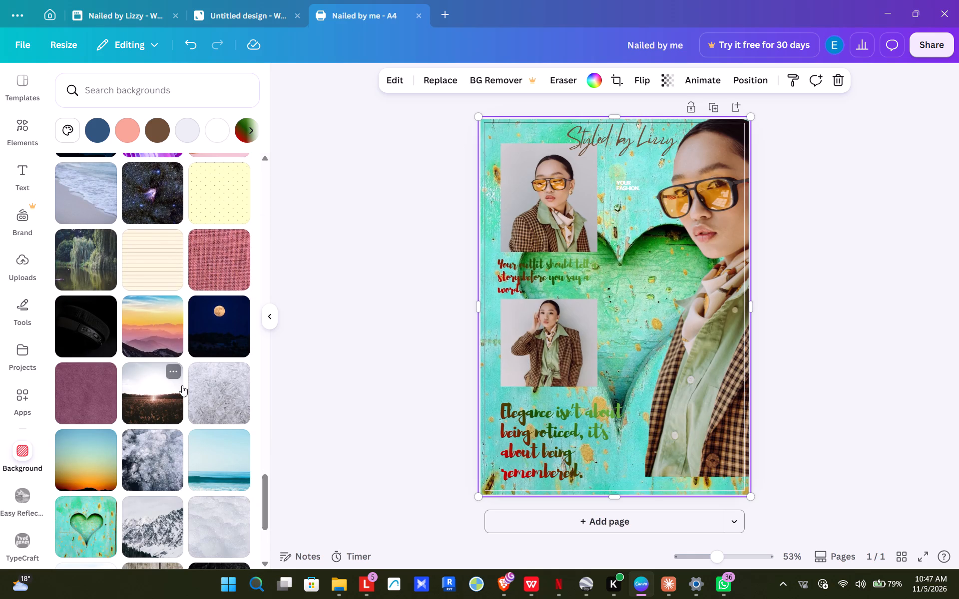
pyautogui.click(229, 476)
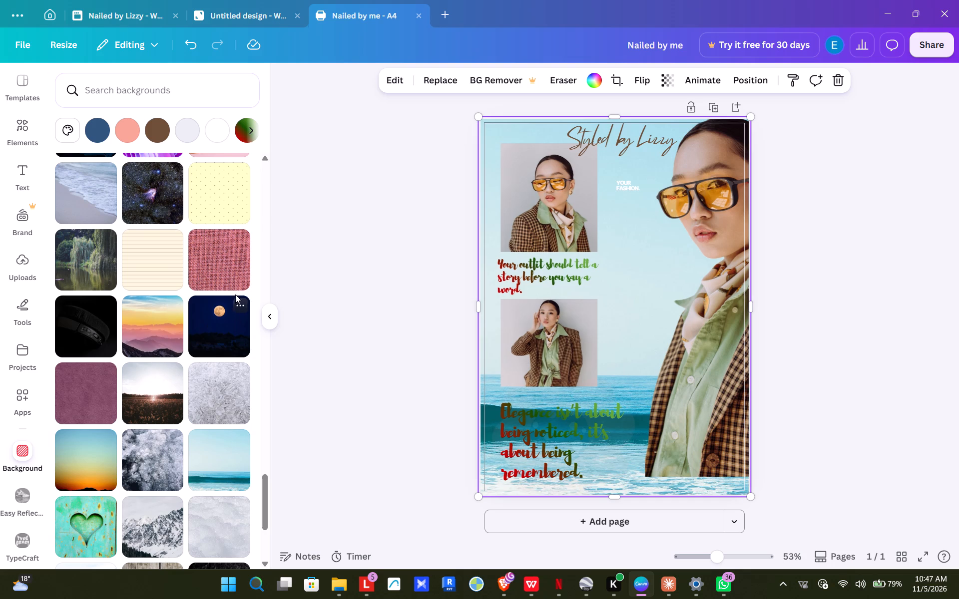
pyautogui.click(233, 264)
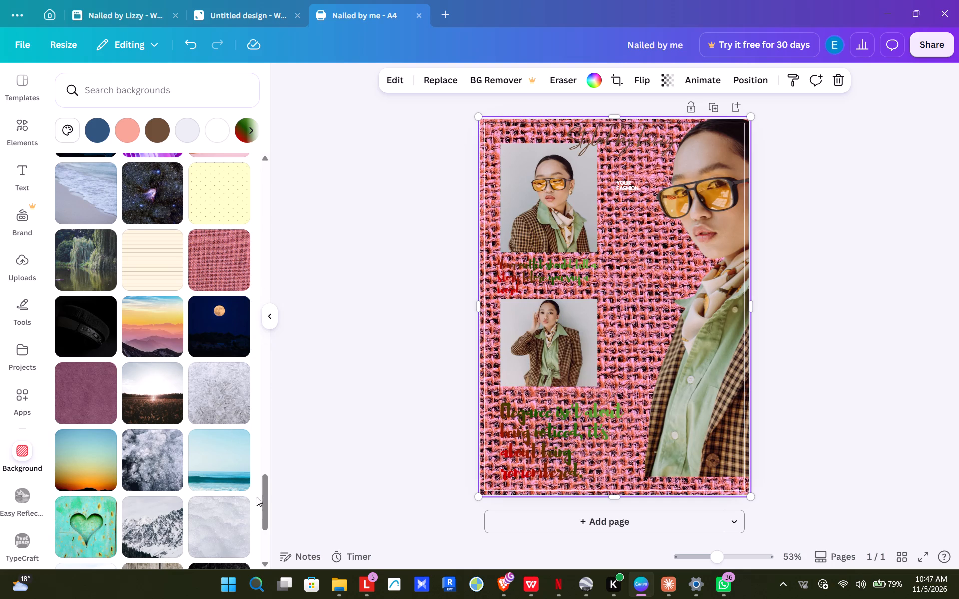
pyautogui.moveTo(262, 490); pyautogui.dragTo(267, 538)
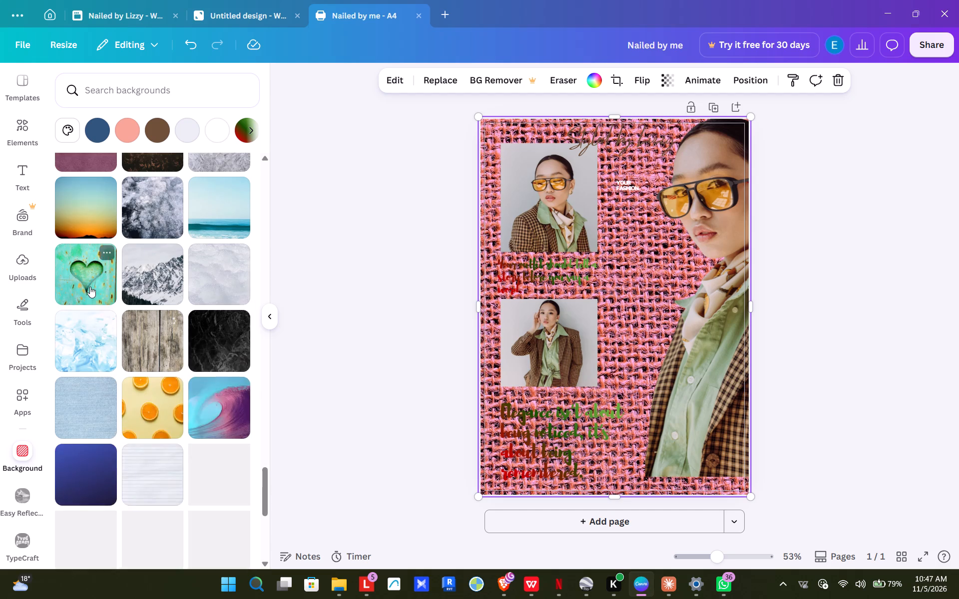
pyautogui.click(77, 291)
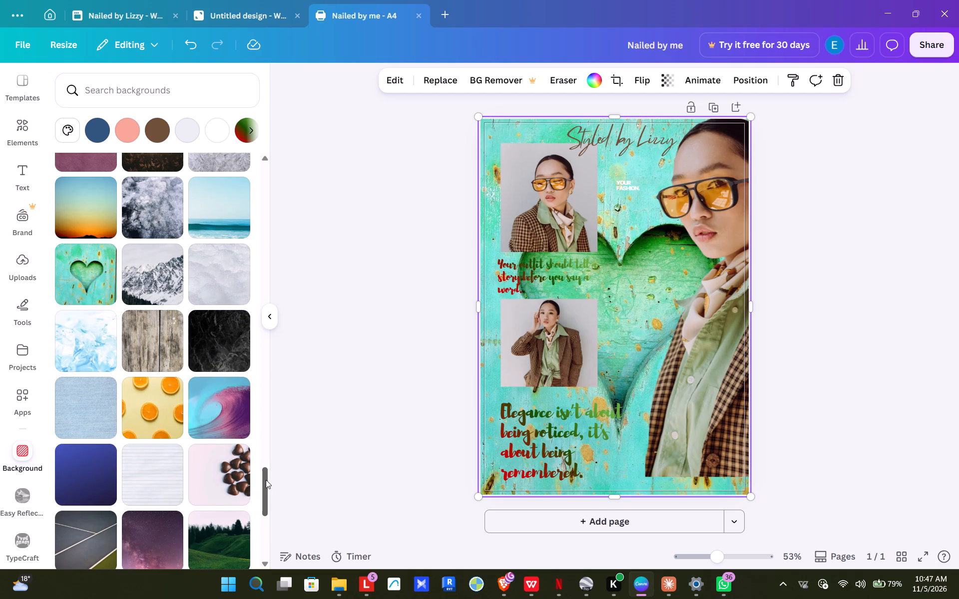
# Replace the background with the green hillside and pine forest photo and set its transparency to 80.
pyautogui.moveTo(266, 480); pyautogui.dragTo(266, 494)
pyautogui.click(223, 427)
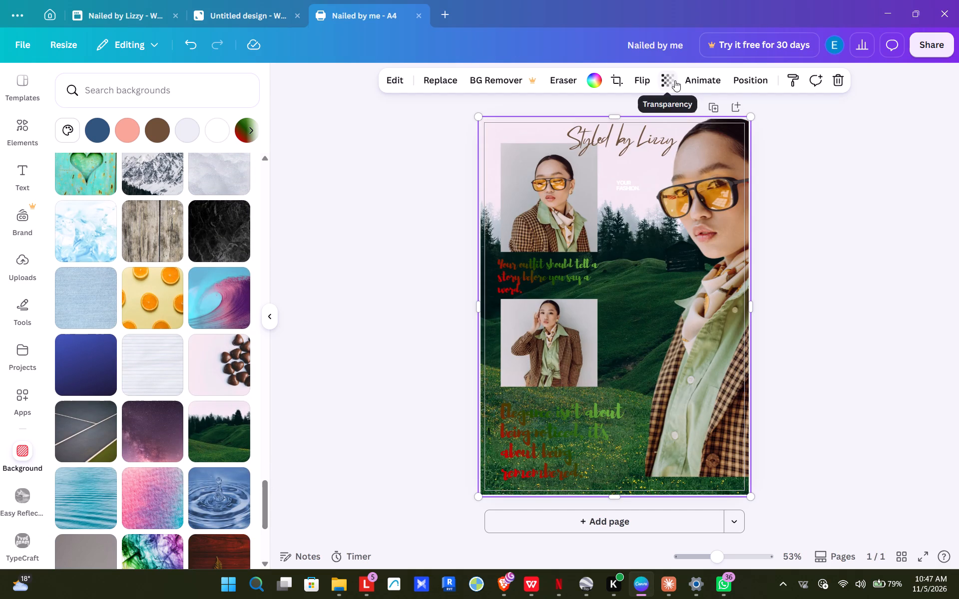
pyautogui.click(675, 80)
pyautogui.moveTo(687, 129); pyautogui.dragTo(679, 131)
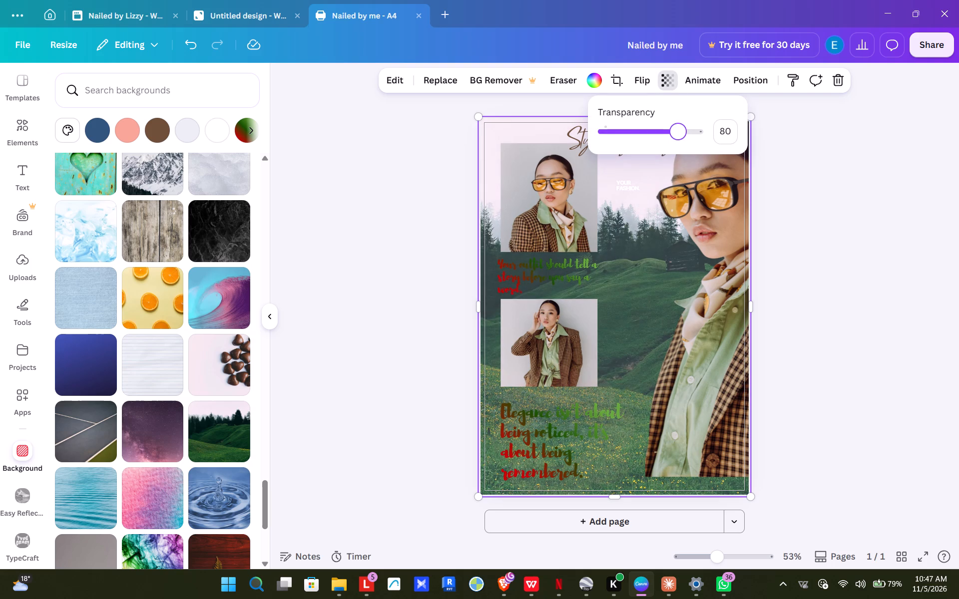
# Nudge the "Styled by Lizzy" title slightly to the right on the page.
pyautogui.click(546, 266)
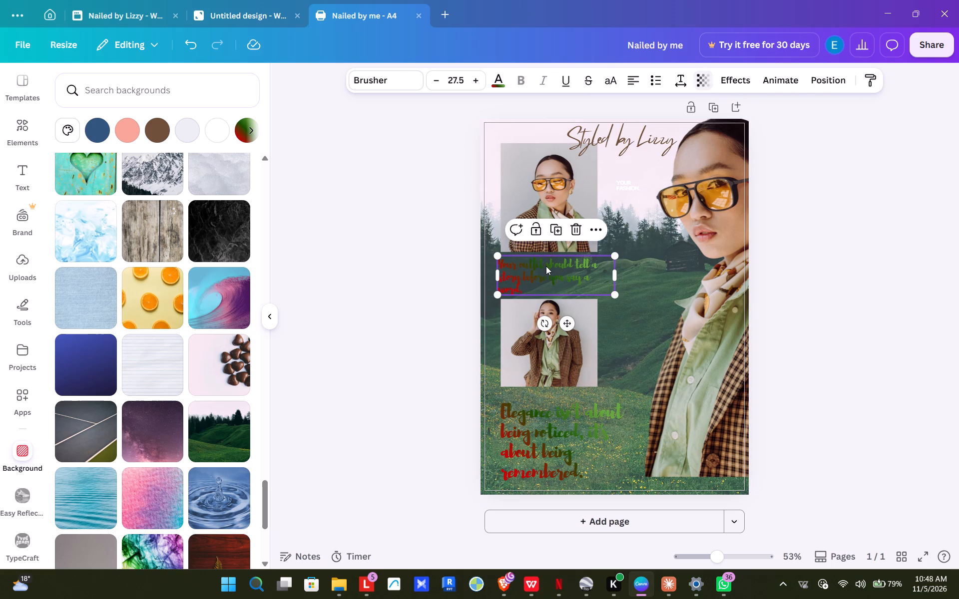
pyautogui.moveTo(604, 135); pyautogui.dragTo(609, 137)
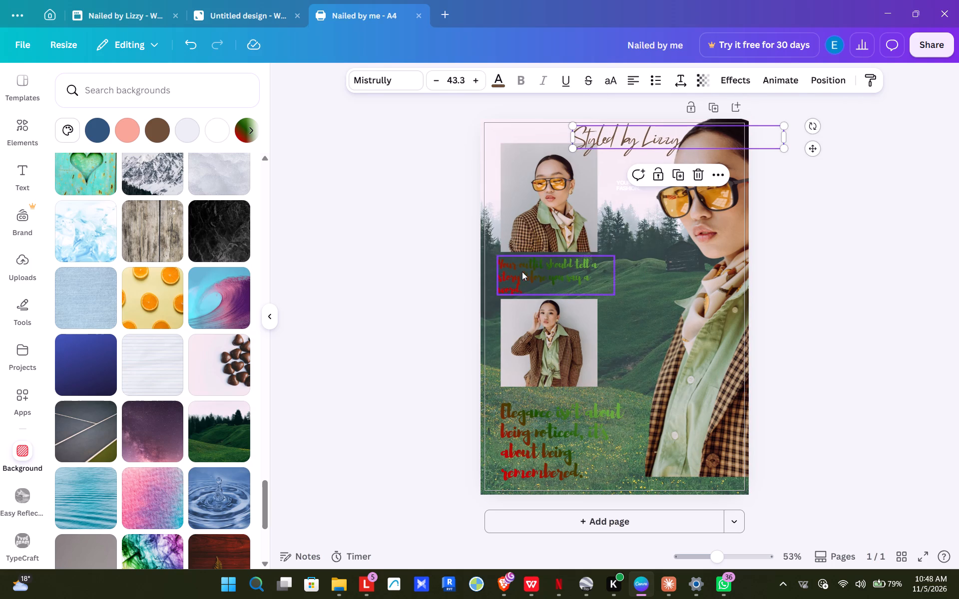
# Try dark green and dark brown on the "Your outfit should tell a story" quote, settling on the pale pink from the hillside photo's colors.
pyautogui.click(522, 276)
pyautogui.click(504, 87)
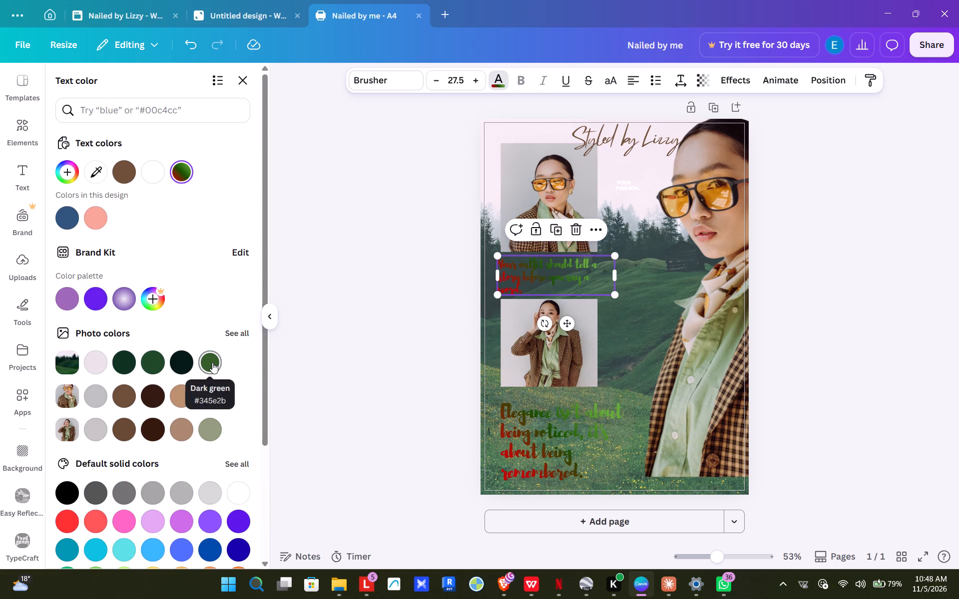
pyautogui.click(212, 362)
pyautogui.click(126, 366)
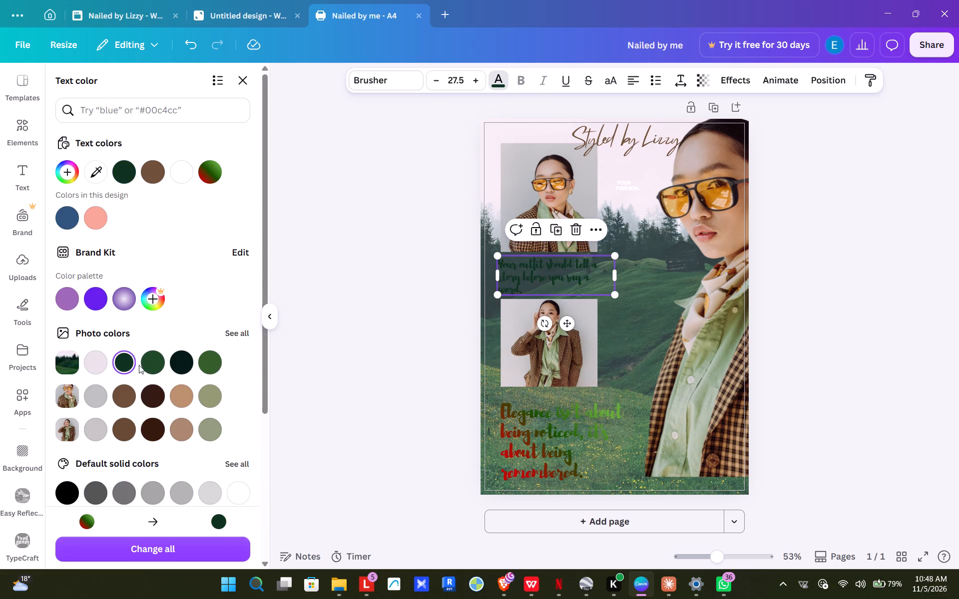
pyautogui.click(149, 397)
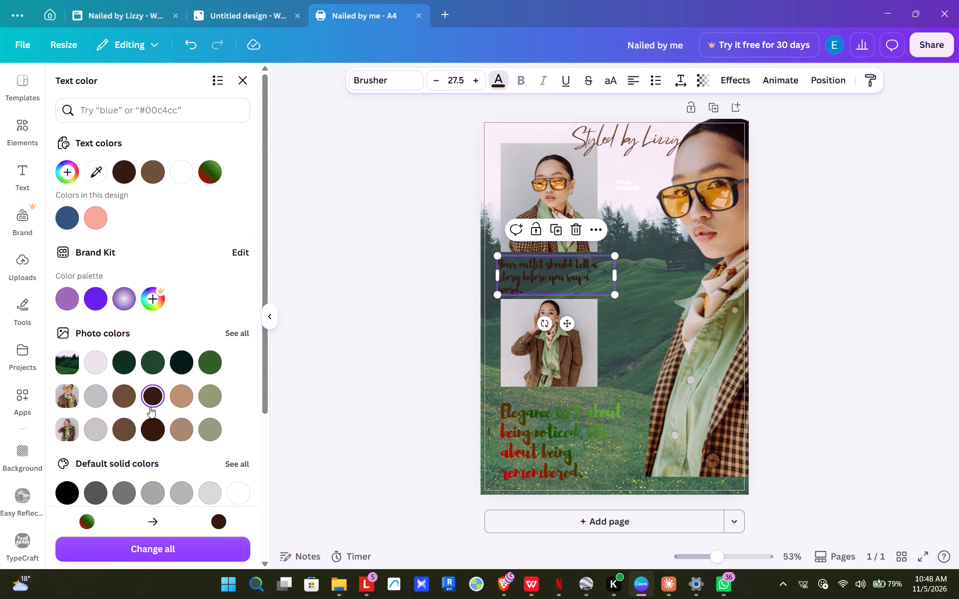
pyautogui.click(91, 367)
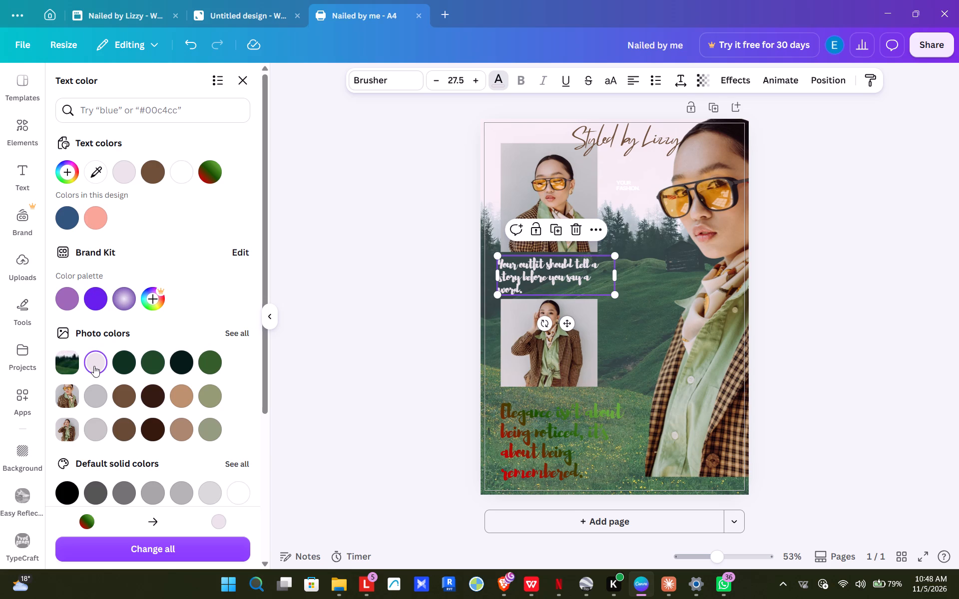
# Try purple, violet and pink shades on the "Your outfit should tell a story" quote, settling on the solid lime green #c1ff72.
pyautogui.click(61, 305)
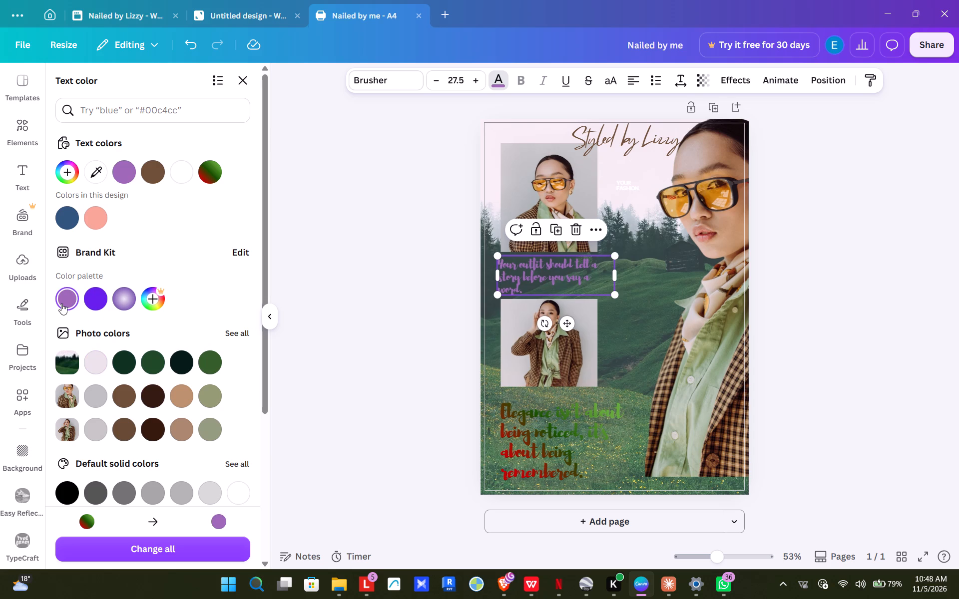
pyautogui.scroll(-3, 196, 370)
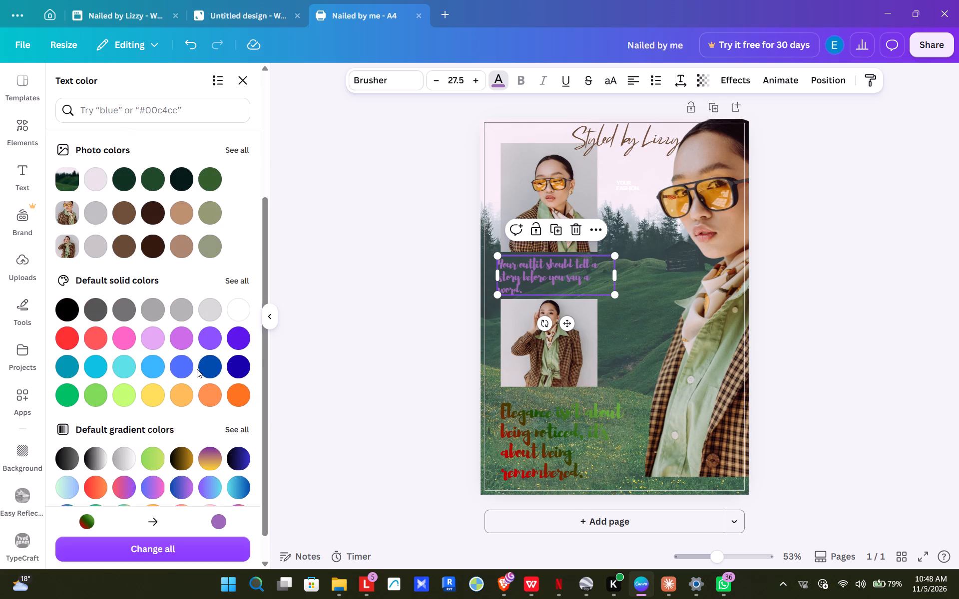
pyautogui.click(181, 336)
pyautogui.click(160, 336)
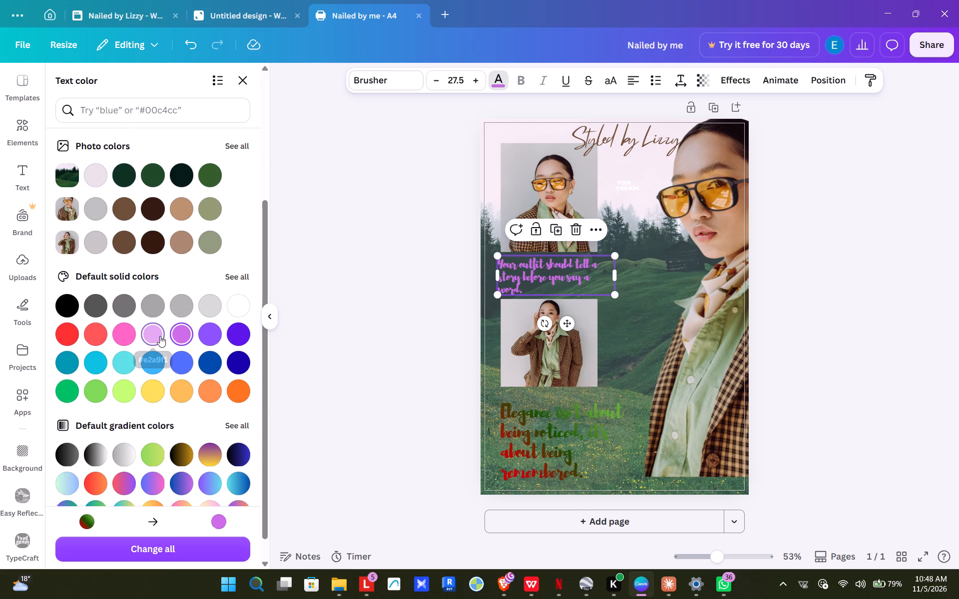
pyautogui.click(121, 338)
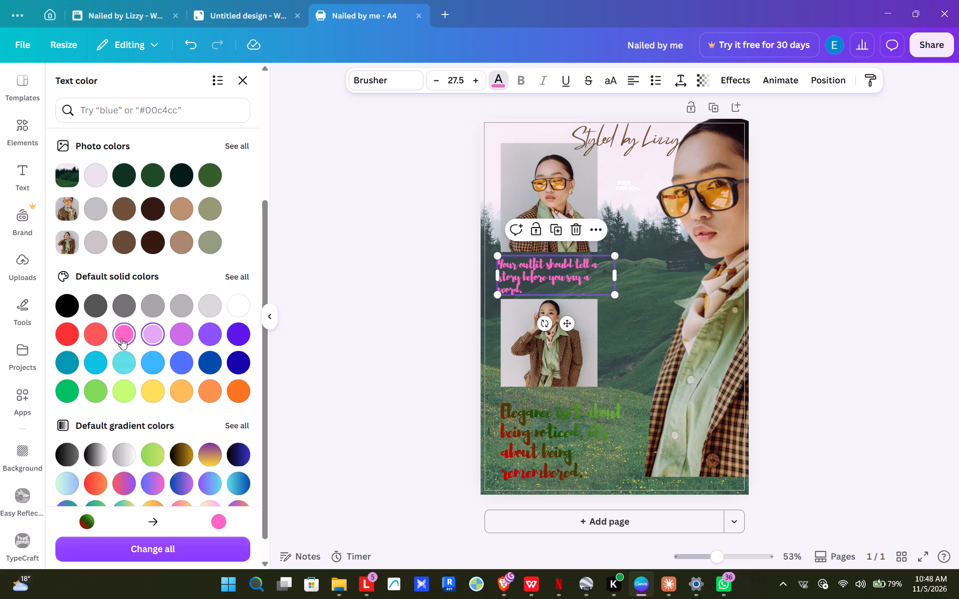
pyautogui.click(125, 394)
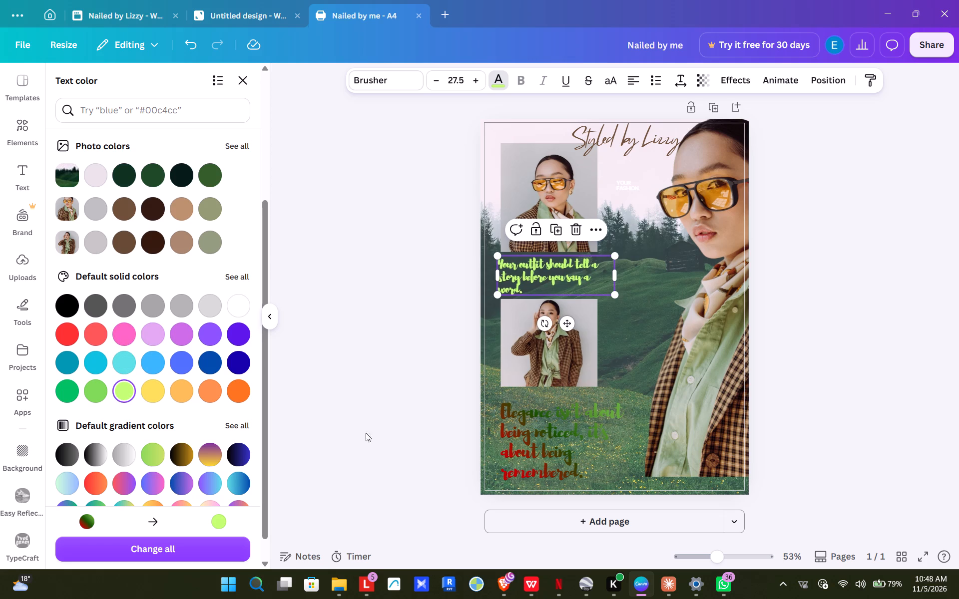
# Recolor the "Elegance isn't about being noticed" quote, trying green and yellow and settling on the same lime green #c1ff72.
pyautogui.click(519, 427)
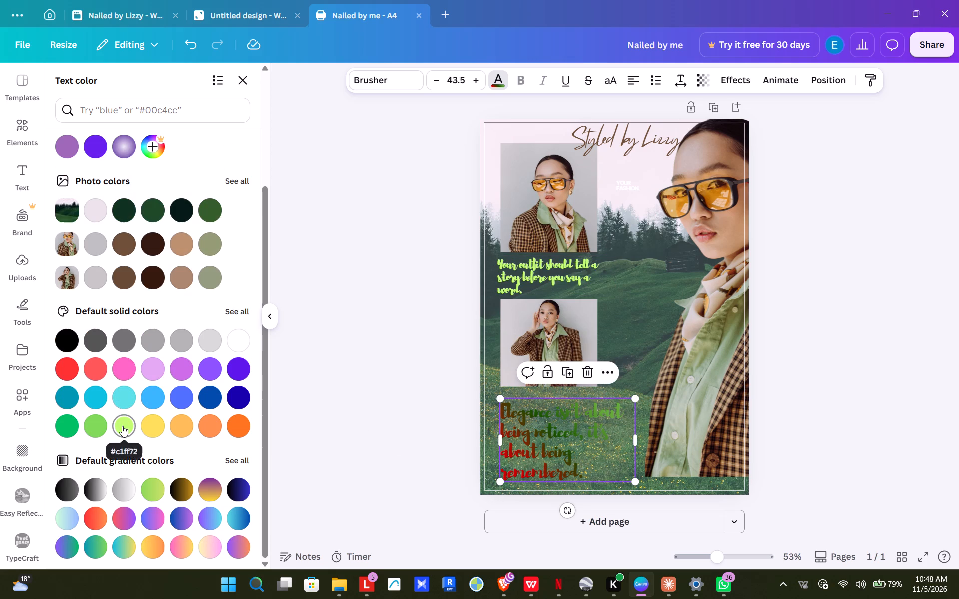
pyautogui.click(122, 426)
pyautogui.click(70, 427)
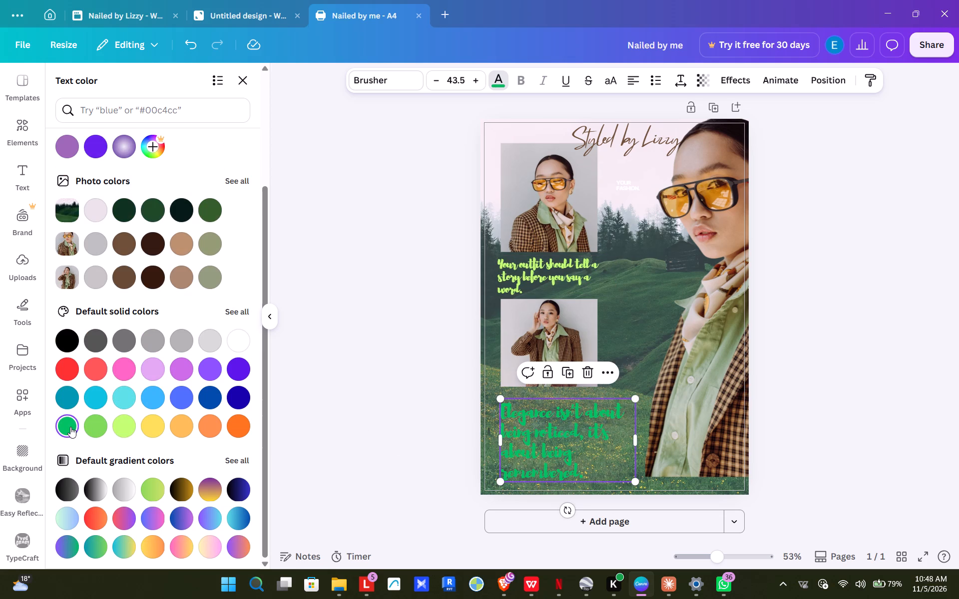
pyautogui.click(122, 424)
pyautogui.click(161, 426)
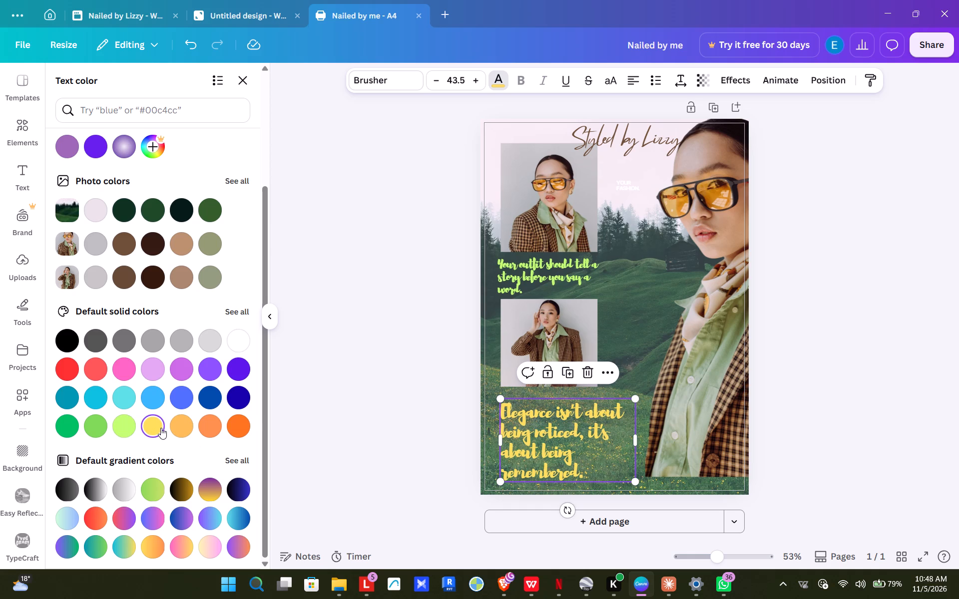
pyautogui.click(124, 426)
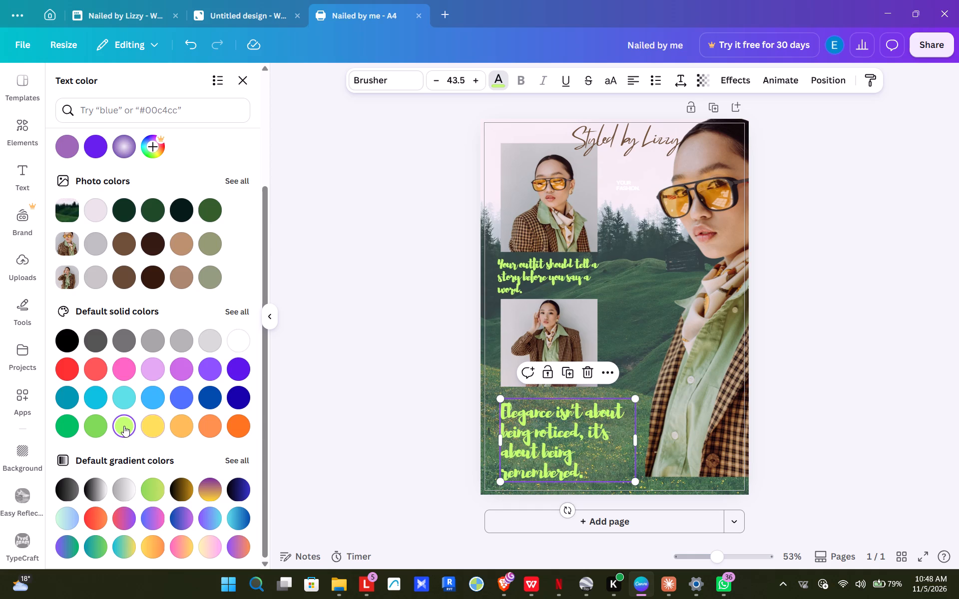
# Delete the small white "Your fashion." text beside the upper portrait photo.
pyautogui.click(659, 313)
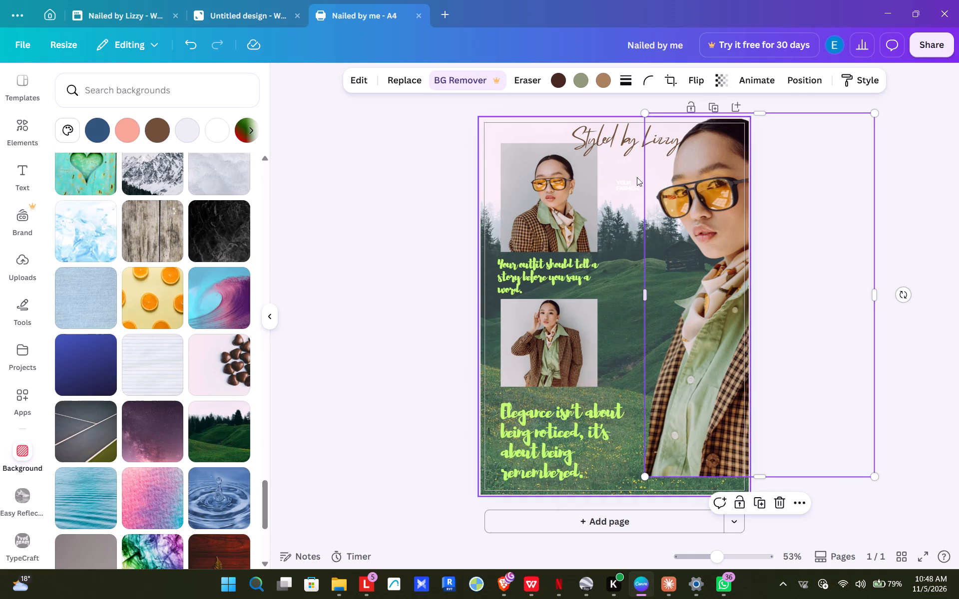
pyautogui.click(625, 188)
pyautogui.moveTo(625, 183); pyautogui.dragTo(631, 272)
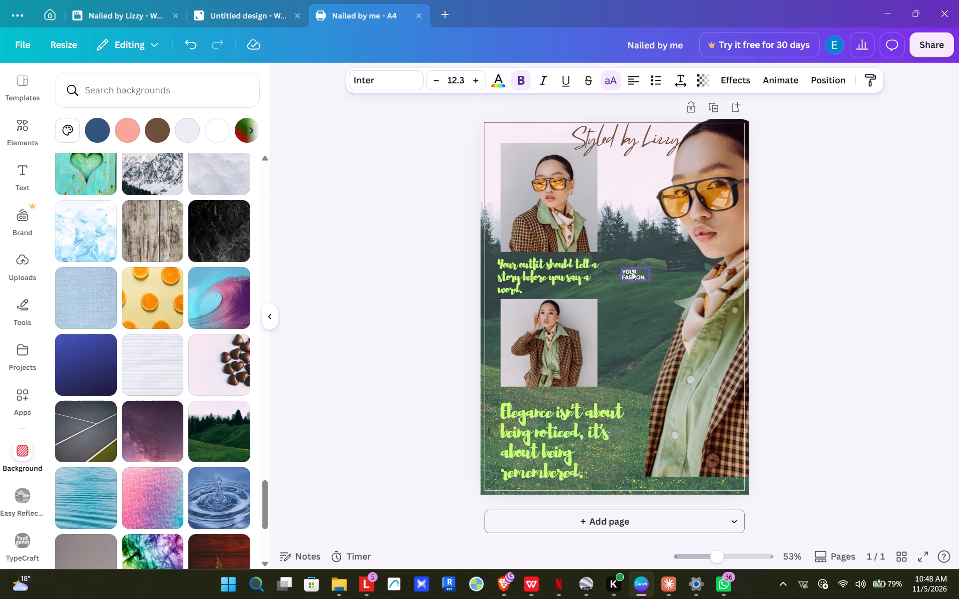
pyautogui.press('Delete')
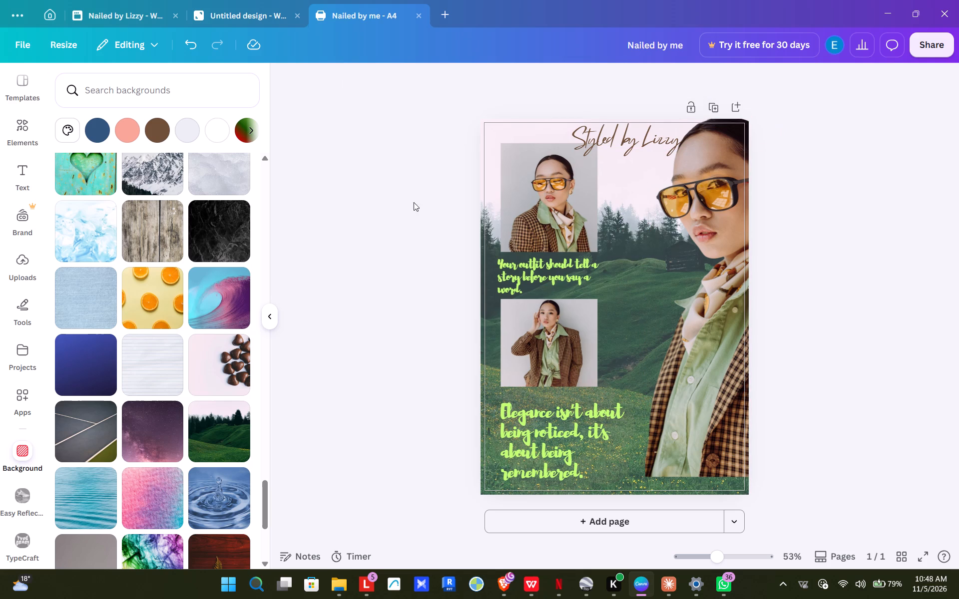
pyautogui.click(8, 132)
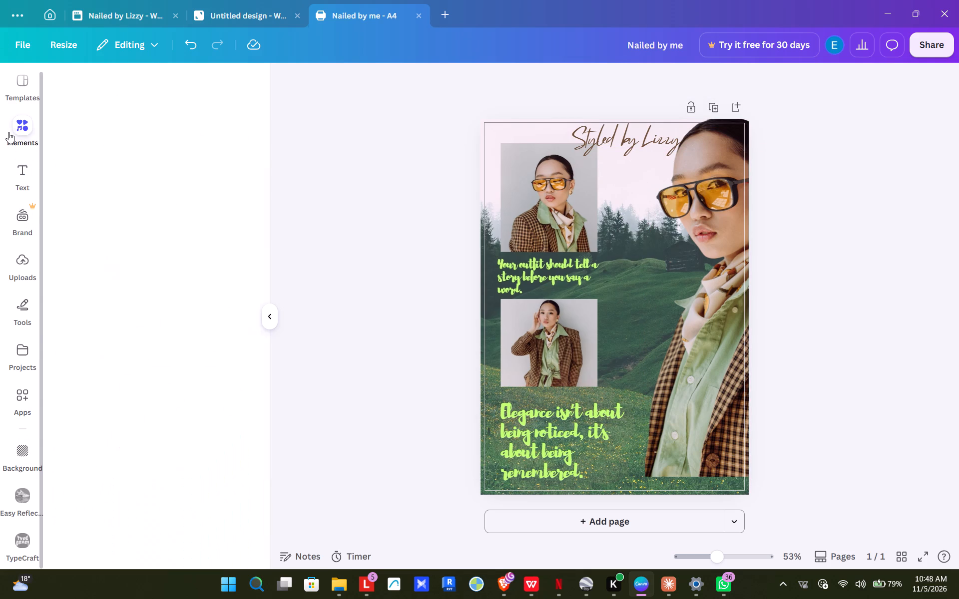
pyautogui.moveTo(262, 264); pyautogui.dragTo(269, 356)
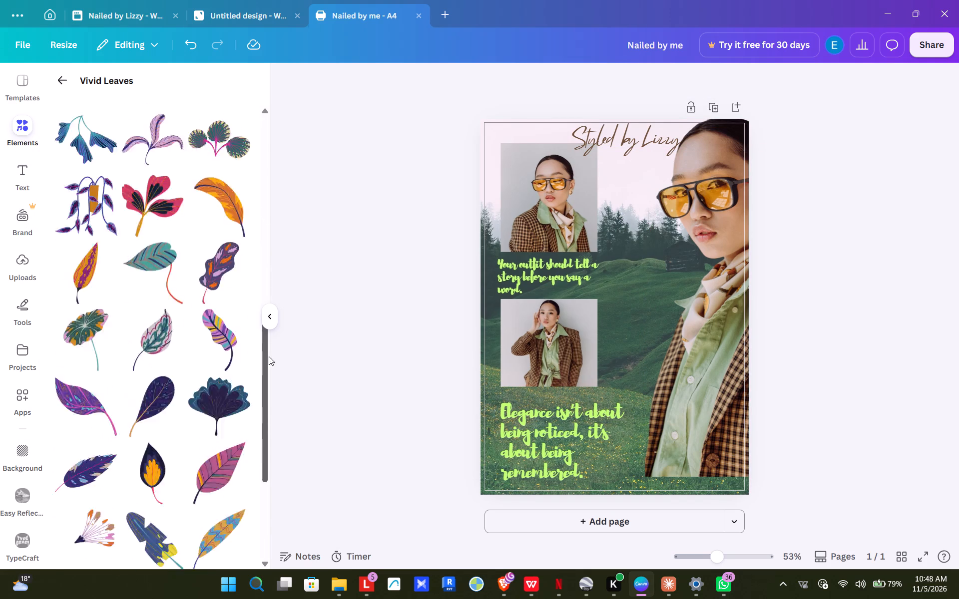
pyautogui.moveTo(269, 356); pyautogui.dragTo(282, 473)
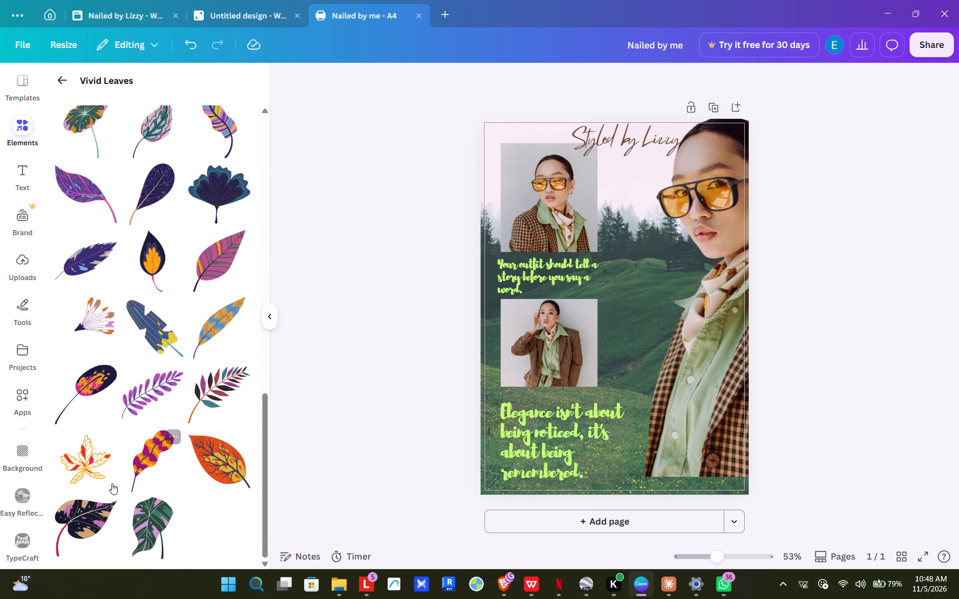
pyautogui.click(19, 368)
# Insert a table with three columns and four rows and narrow it from both sides to about half its width.
pyautogui.click(19, 328)
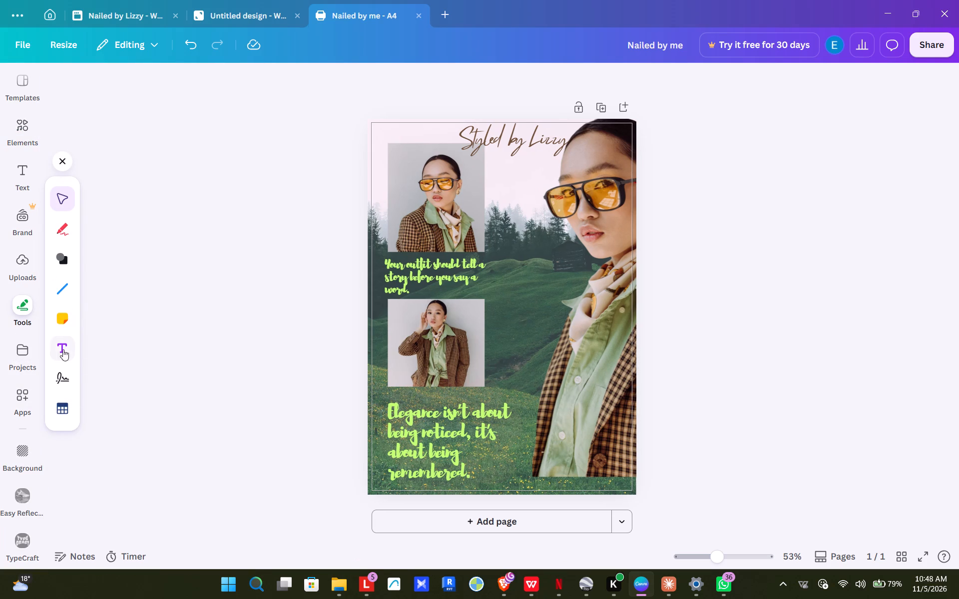
pyautogui.click(61, 411)
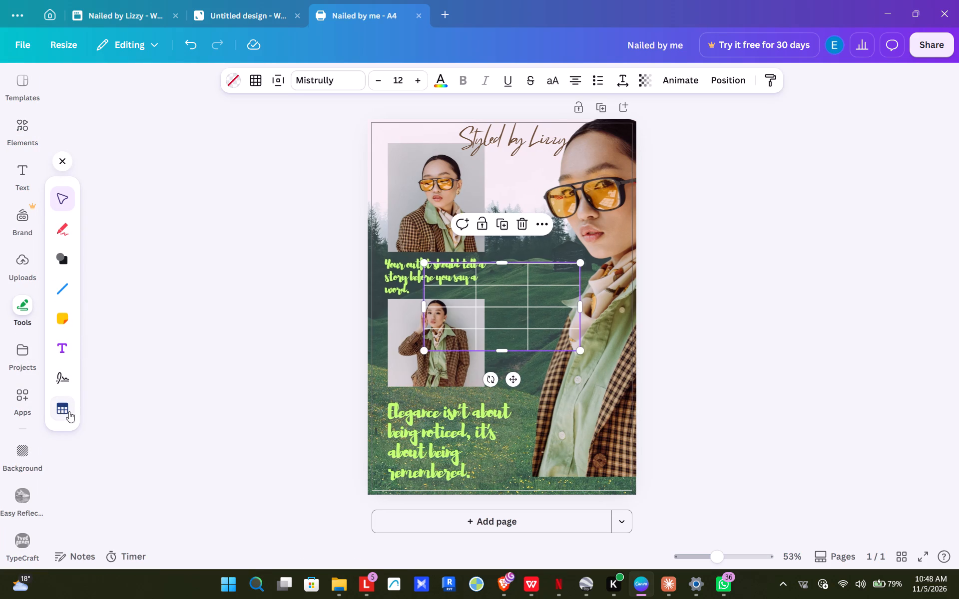
pyautogui.moveTo(499, 262); pyautogui.dragTo(505, 239)
pyautogui.moveTo(424, 294); pyautogui.dragTo(492, 300)
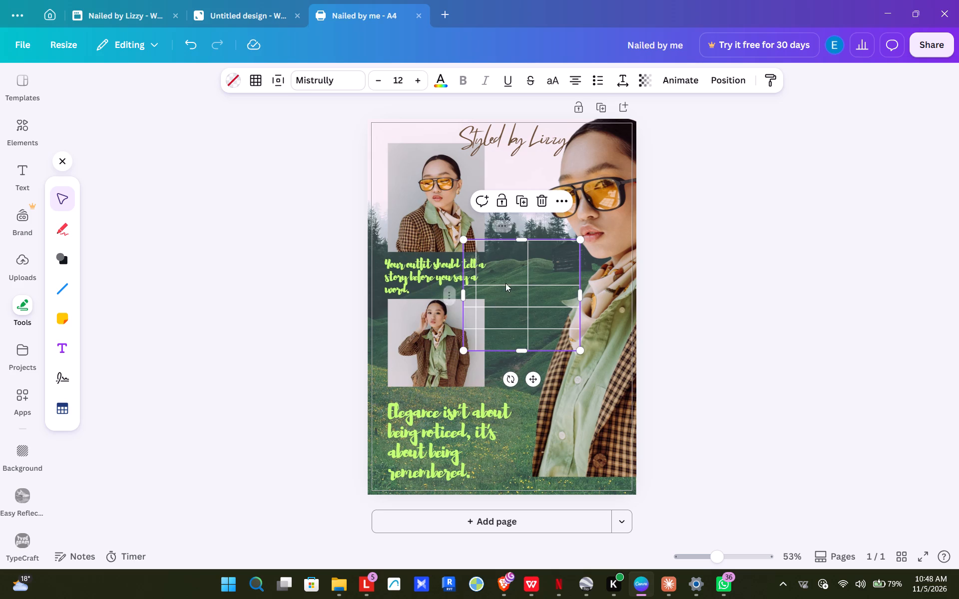
pyautogui.moveTo(579, 299); pyautogui.dragTo(510, 286)
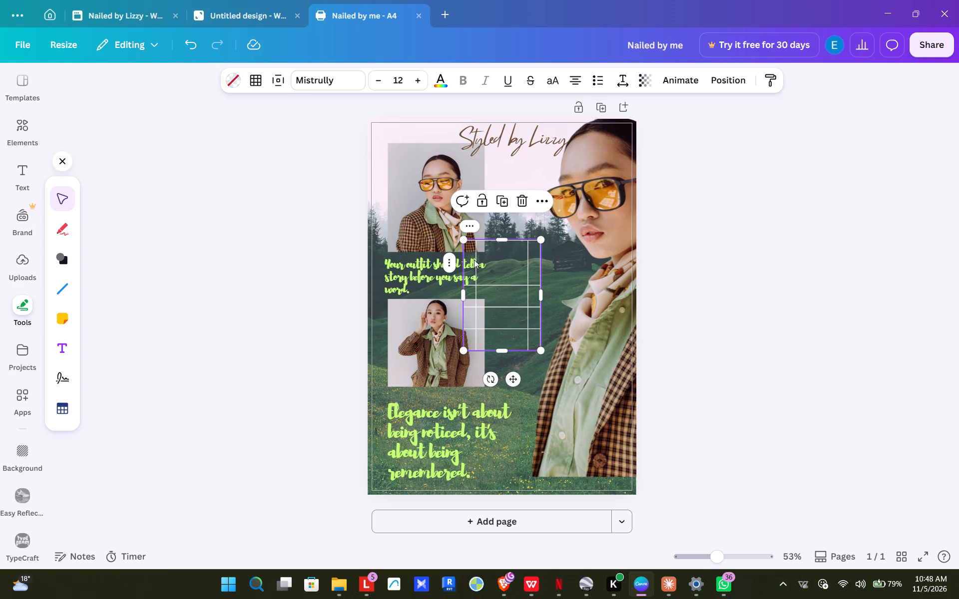
# Even out the table's three column widths and lower its top edge to make the rows roughly equal in height.
pyautogui.moveTo(480, 266); pyautogui.dragTo(495, 269)
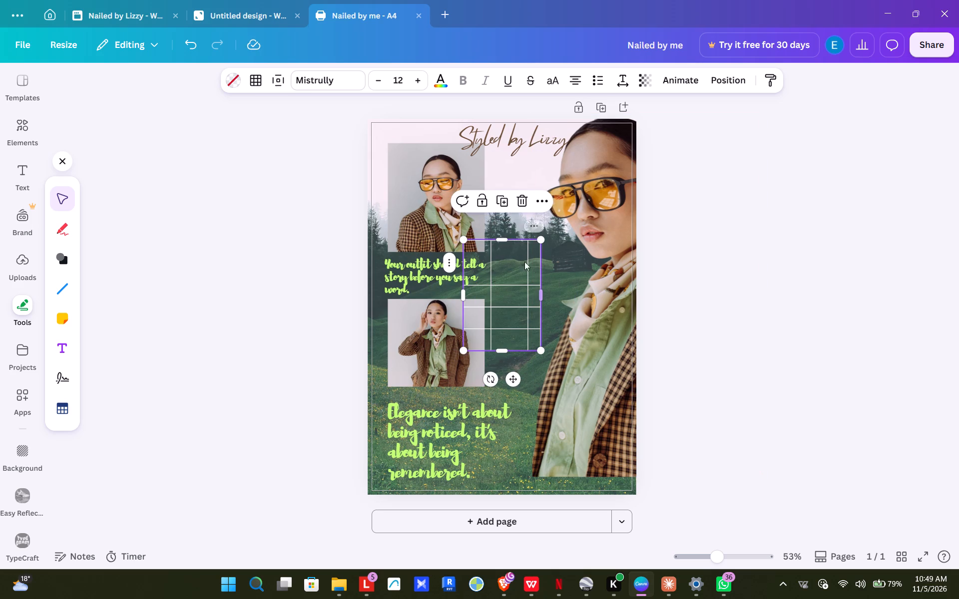
pyautogui.moveTo(526, 263); pyautogui.dragTo(515, 263)
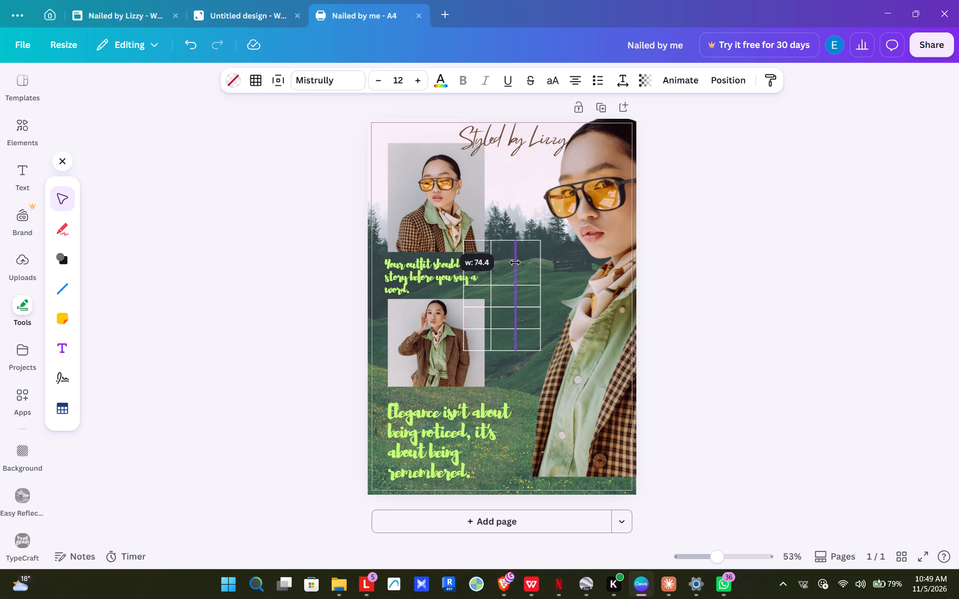
pyautogui.moveTo(515, 263); pyautogui.dragTo(513, 263)
pyautogui.moveTo(502, 240); pyautogui.dragTo(506, 264)
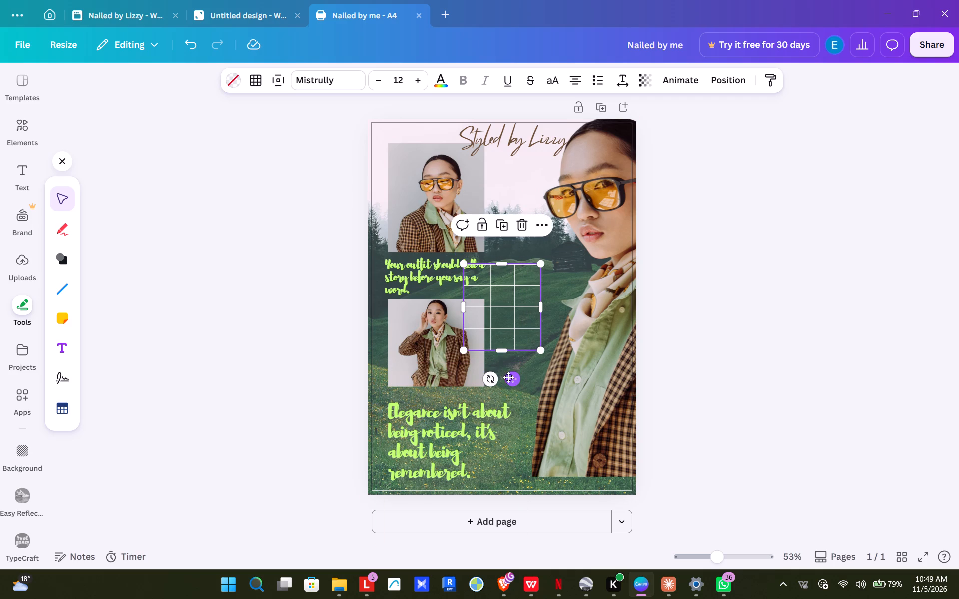
# Shrink the table and place it in the gap between the small portrait photos and the large woman cutout.
pyautogui.moveTo(510, 378); pyautogui.dragTo(535, 354)
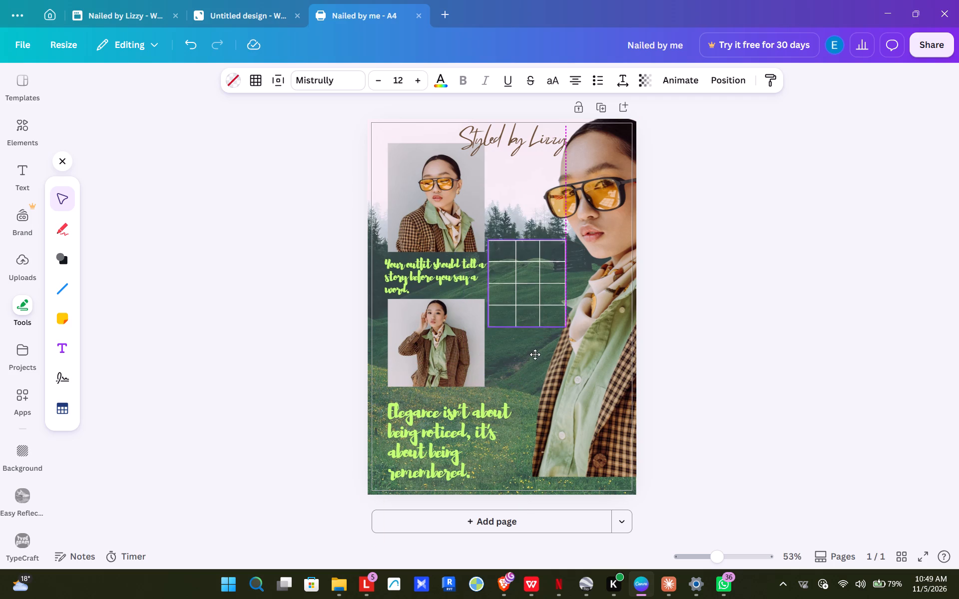
pyautogui.moveTo(535, 354); pyautogui.dragTo(535, 347)
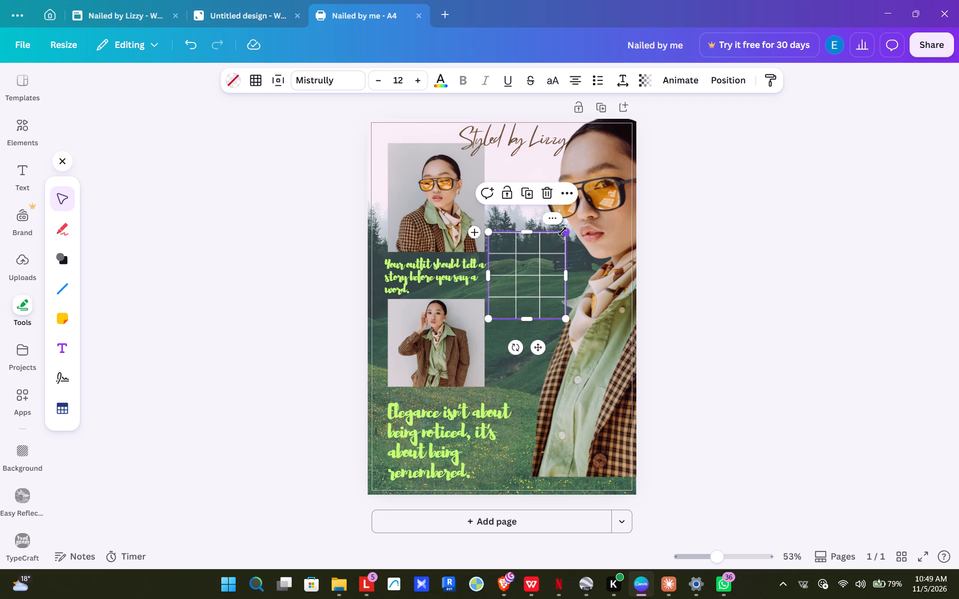
pyautogui.moveTo(564, 231); pyautogui.dragTo(544, 263)
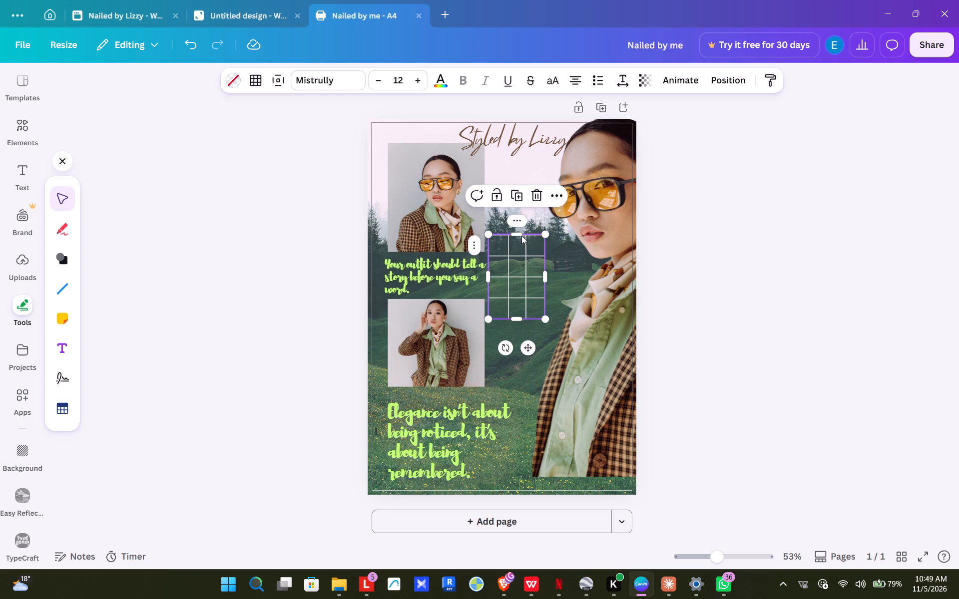
pyautogui.moveTo(515, 233); pyautogui.dragTo(521, 250)
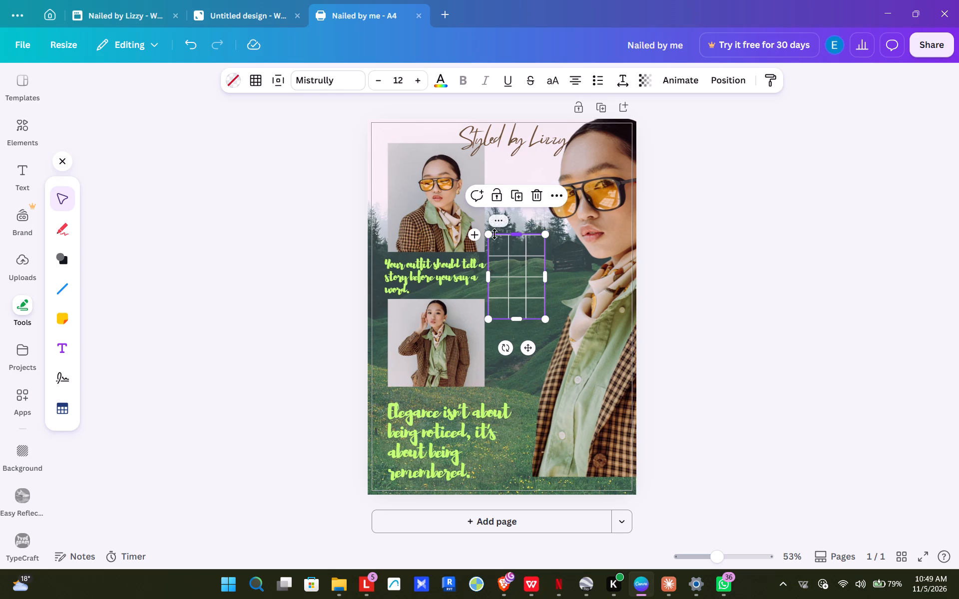
pyautogui.moveTo(490, 234); pyautogui.dragTo(502, 256)
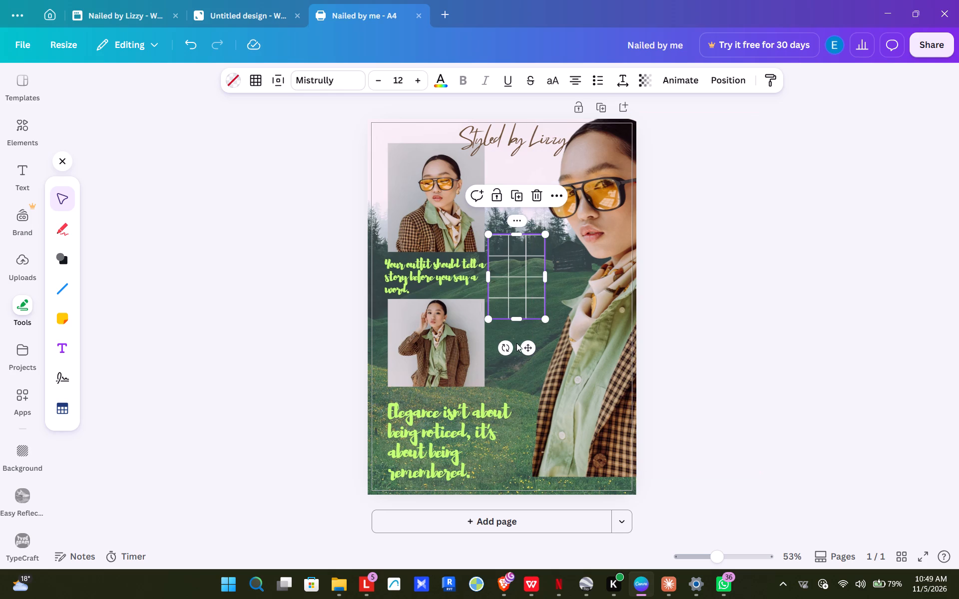
pyautogui.moveTo(526, 345); pyautogui.dragTo(532, 366)
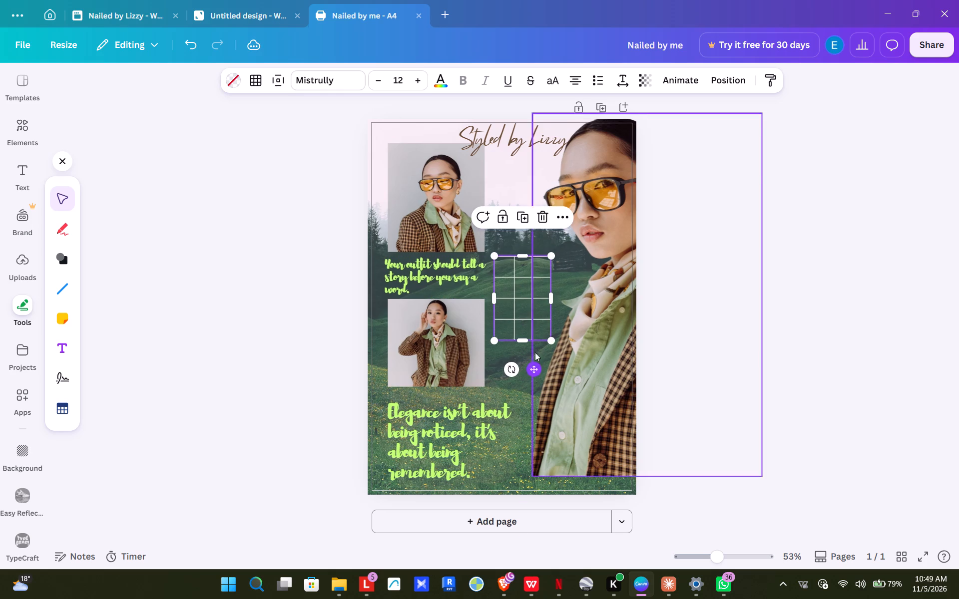
# Fill the table's middle column from the top with X, X and O, leaving its bottom cell empty.
pyautogui.click(336, 82)
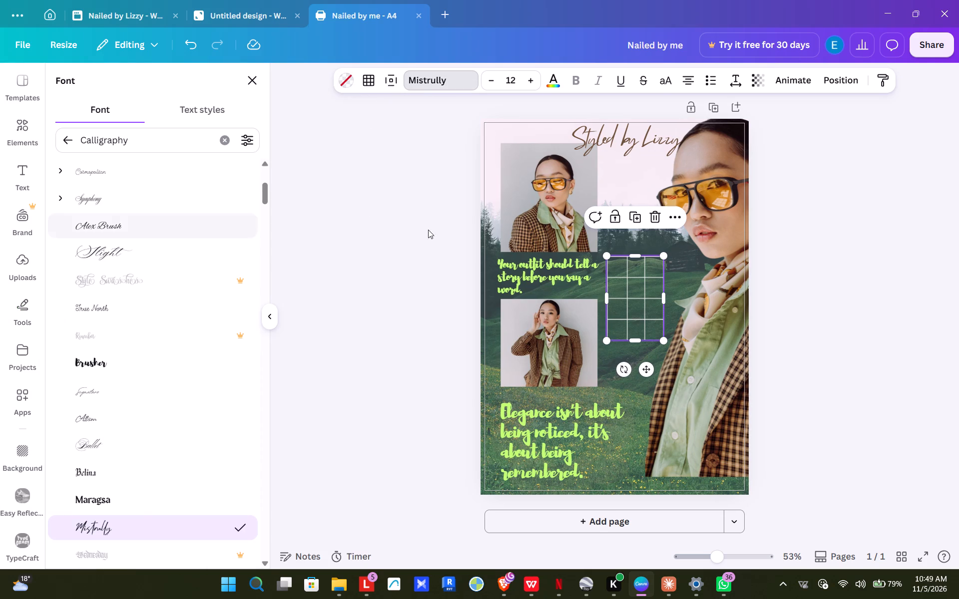
pyautogui.click(614, 266)
pyautogui.click(629, 269)
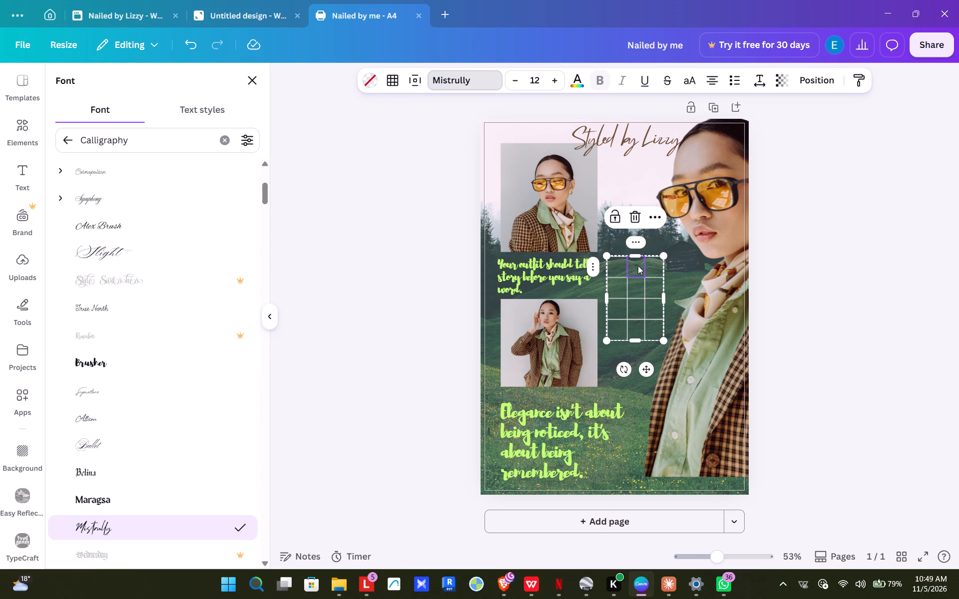
pyautogui.press('x')
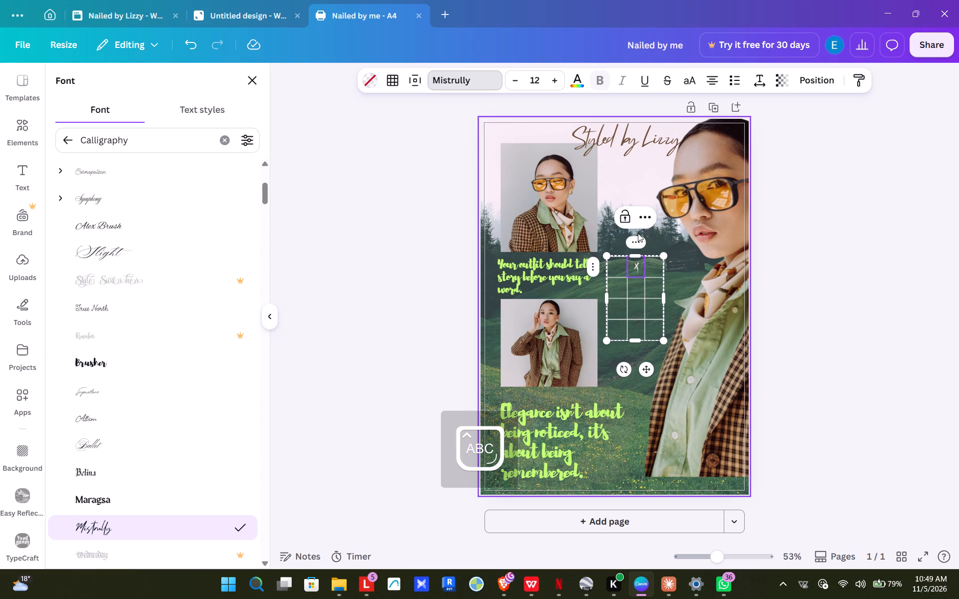
pyautogui.click(633, 286)
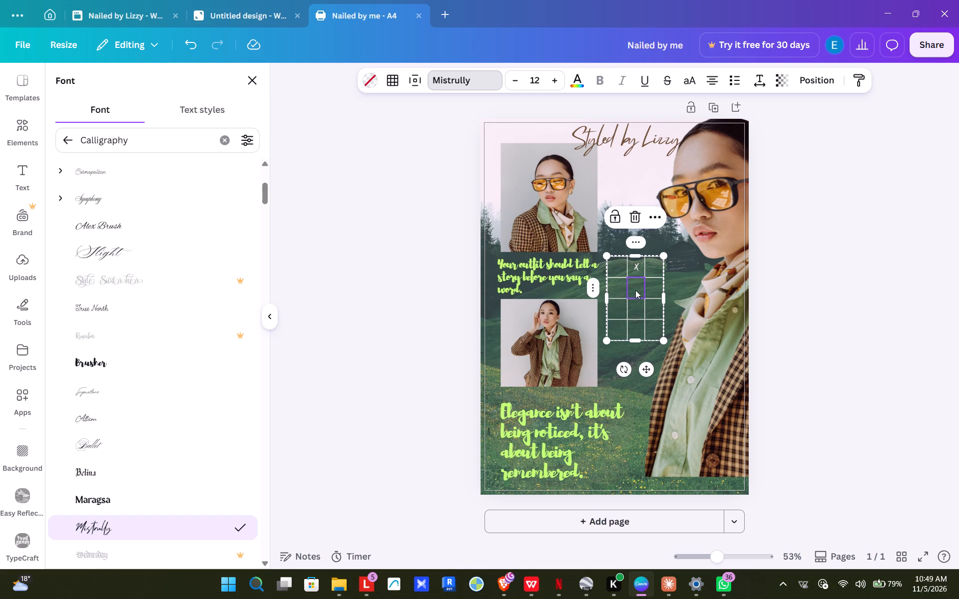
pyautogui.press('x')
pyautogui.click(632, 309)
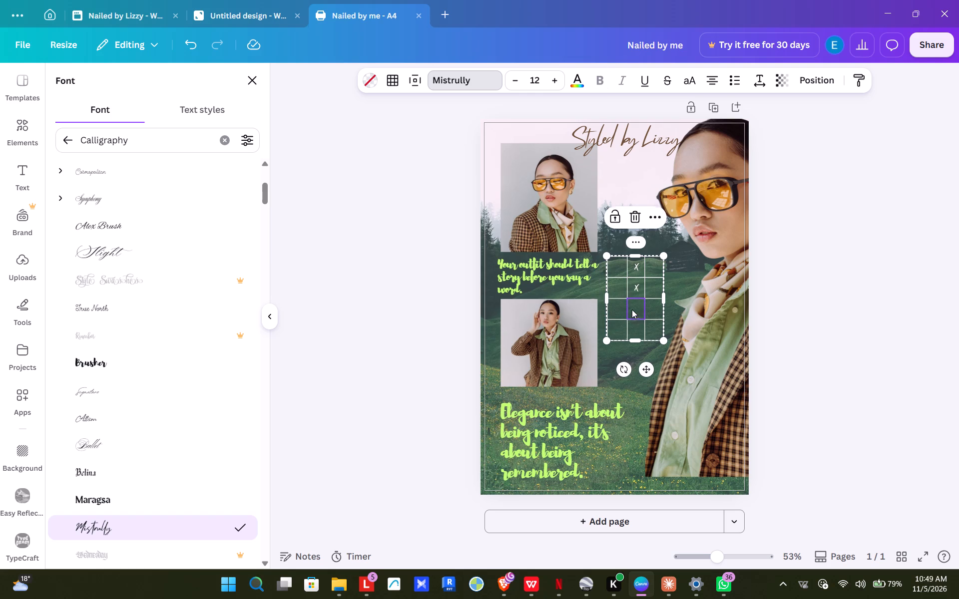
pyautogui.press('o')
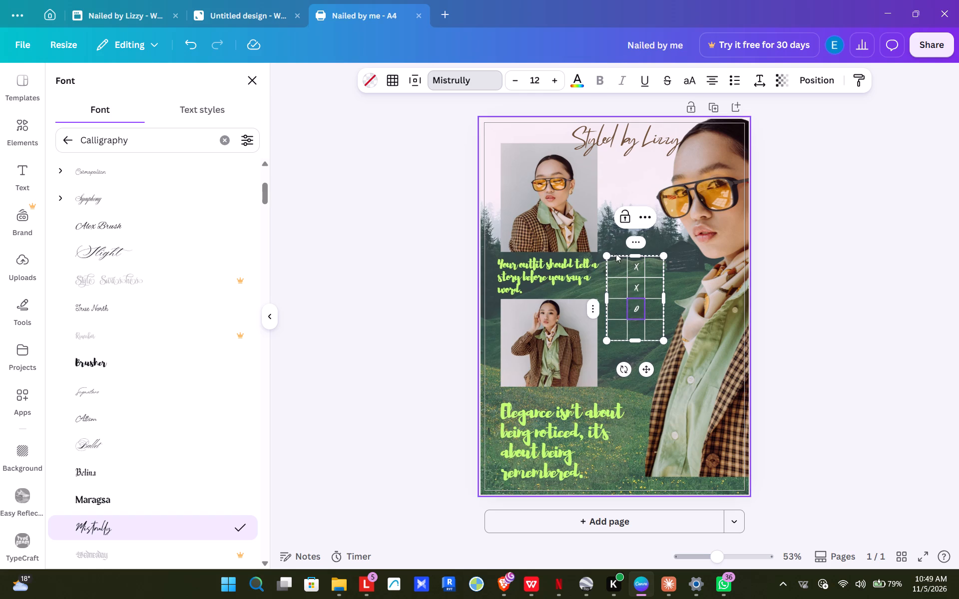
# Add X to the table's top-left cell and third row's last cell, and O to the bottom-left and top-right cells.
pyautogui.click(615, 269)
pyautogui.press('x')
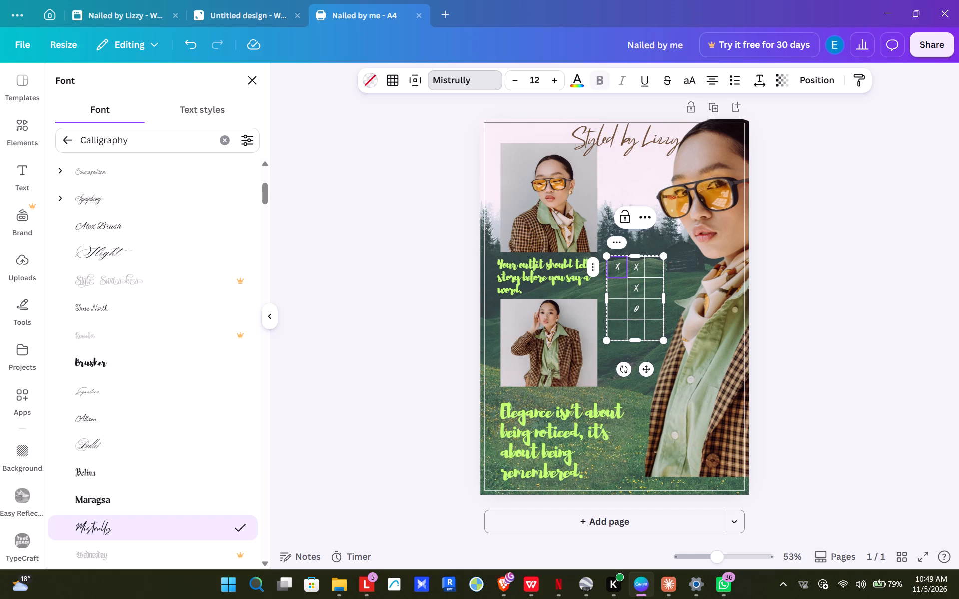
pyautogui.click(658, 311)
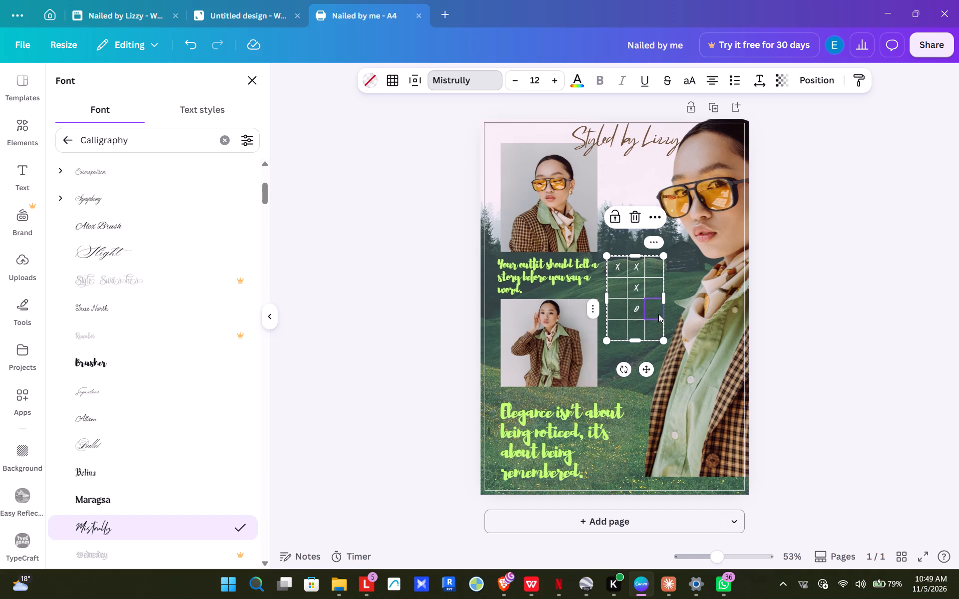
pyautogui.press('x')
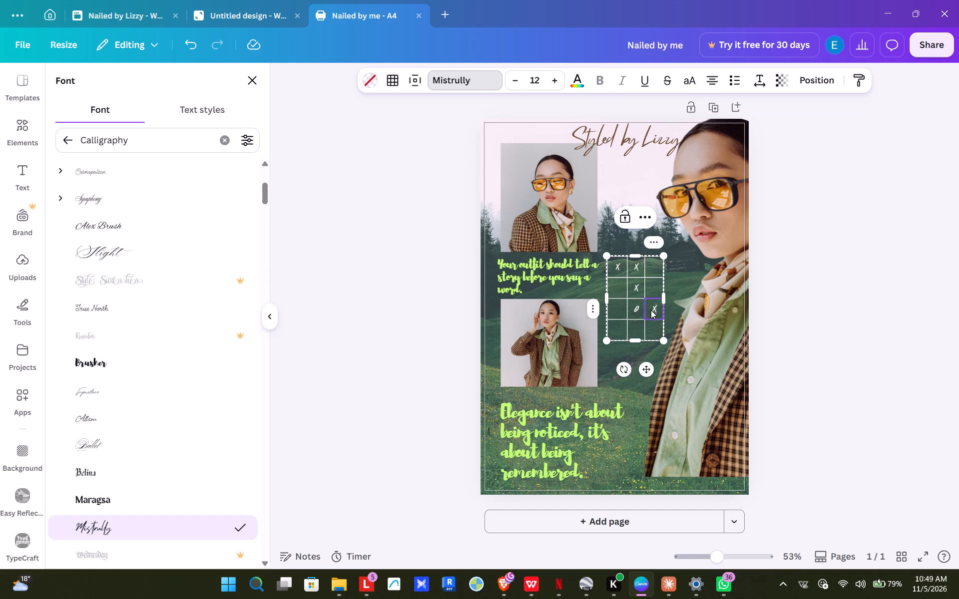
pyautogui.click(614, 327)
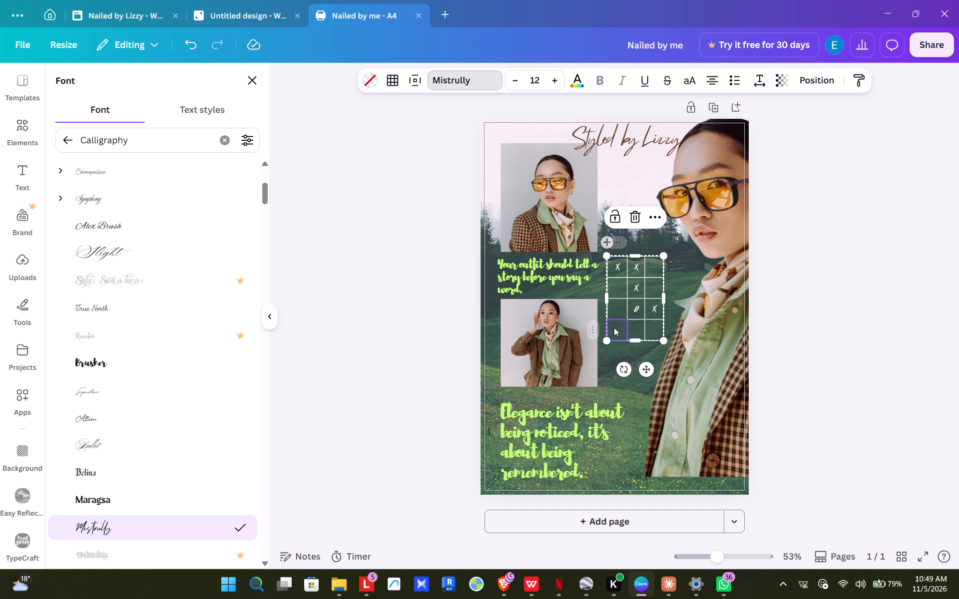
pyautogui.press('o')
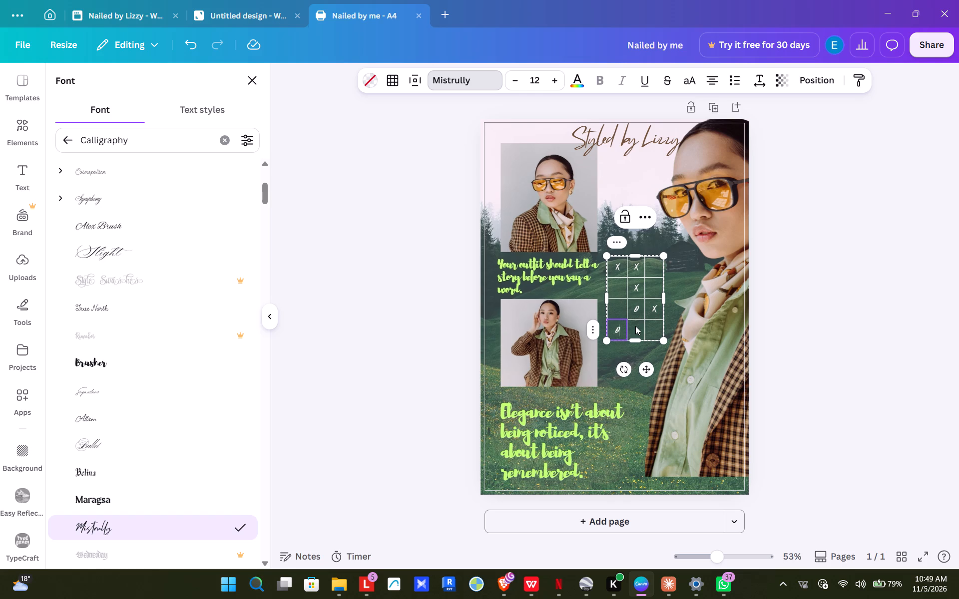
pyautogui.click(616, 287)
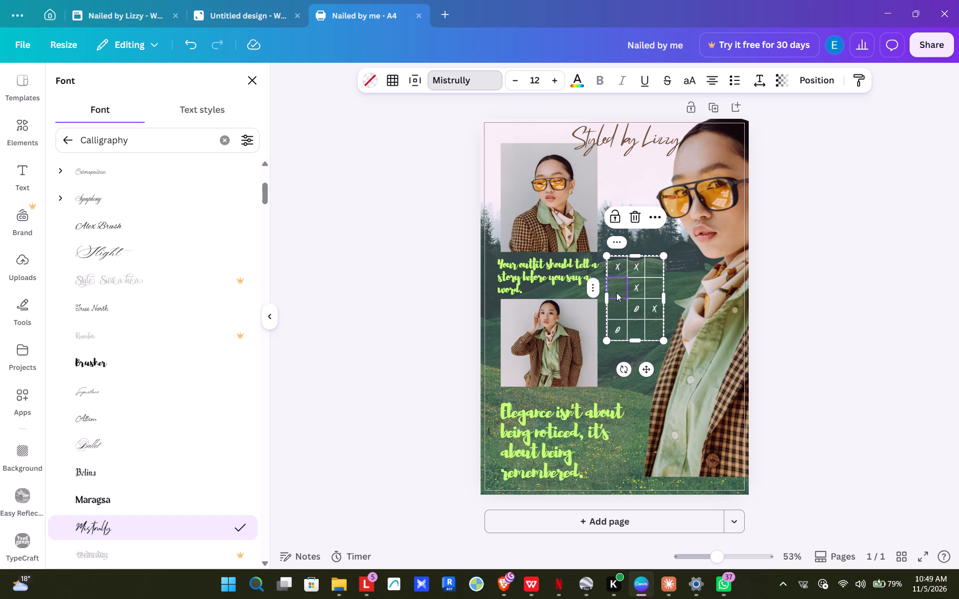
pyautogui.click(649, 269)
pyautogui.press('o')
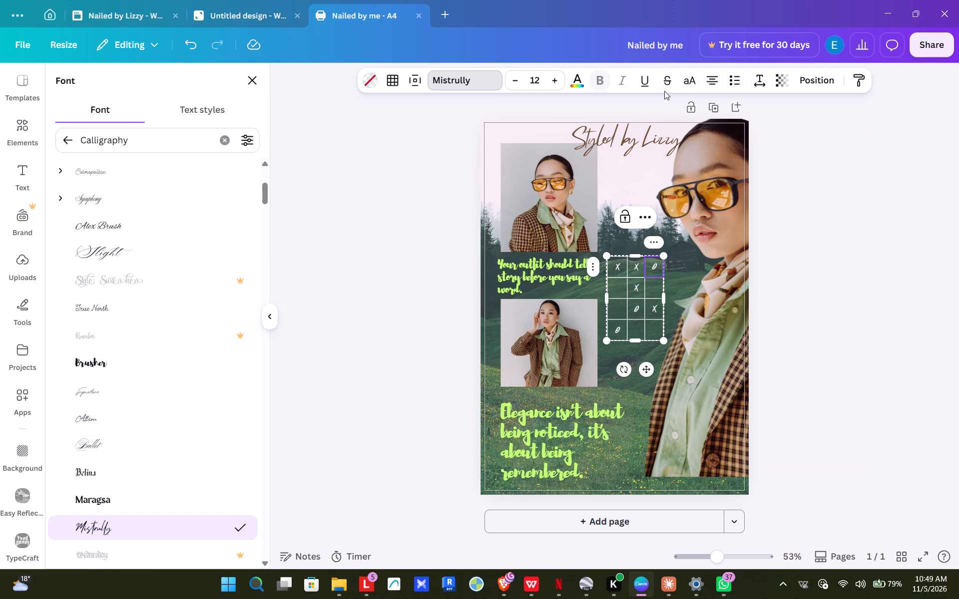
# Add a straight line striking diagonally through the three Xs, from the table's top-left cell to the third row's last cell.
pyautogui.click(33, 168)
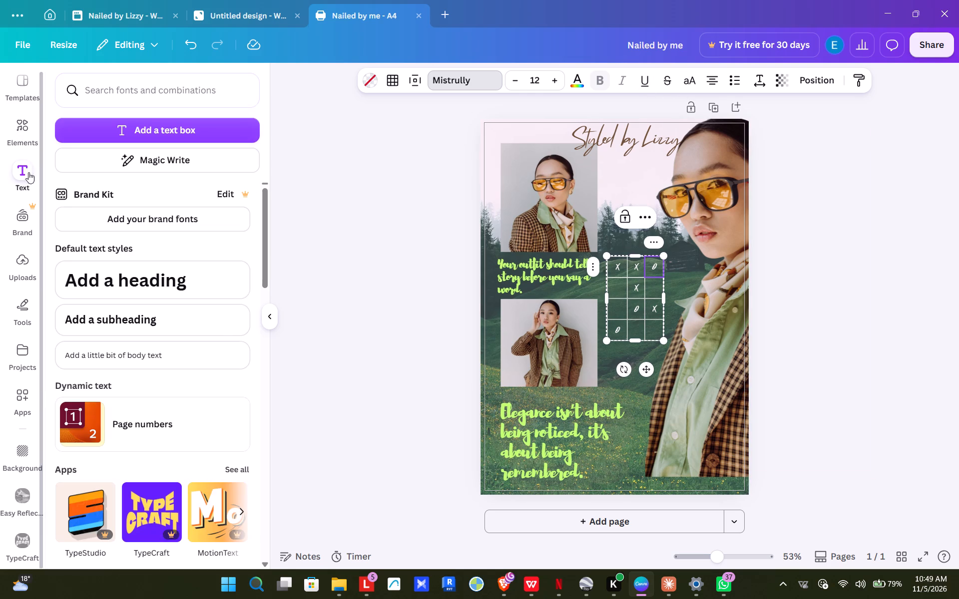
pyautogui.click(16, 131)
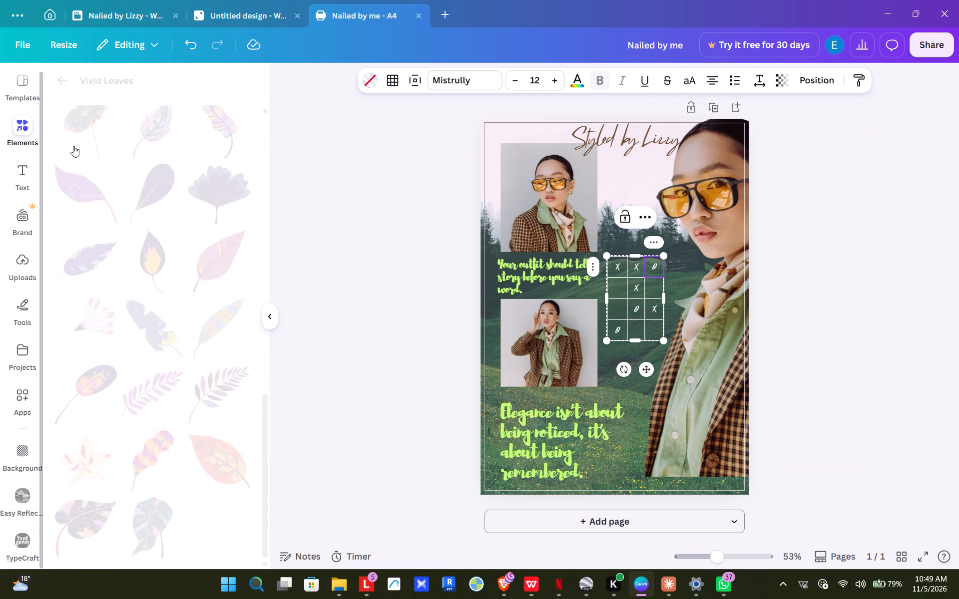
pyautogui.click(25, 298)
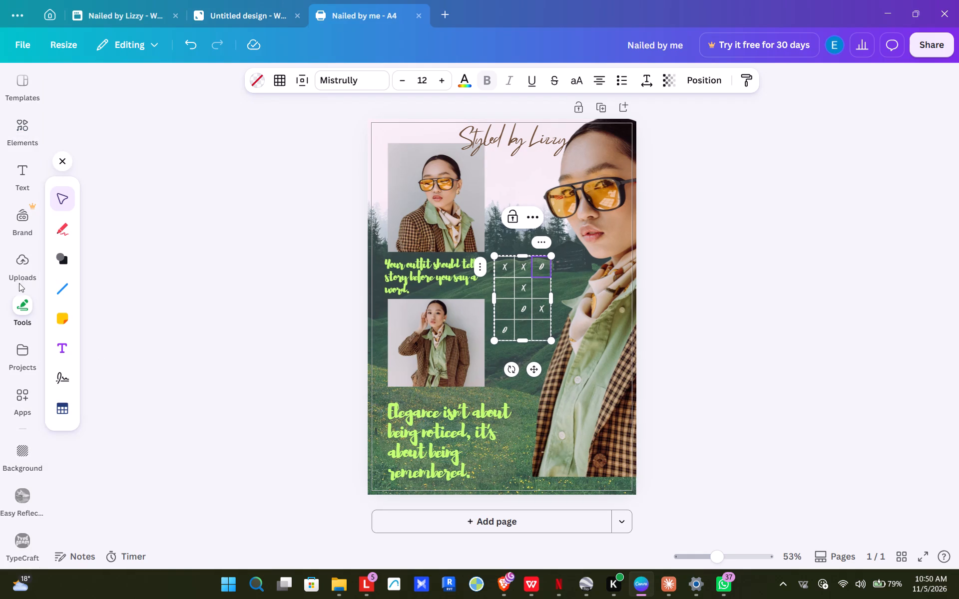
pyautogui.click(57, 285)
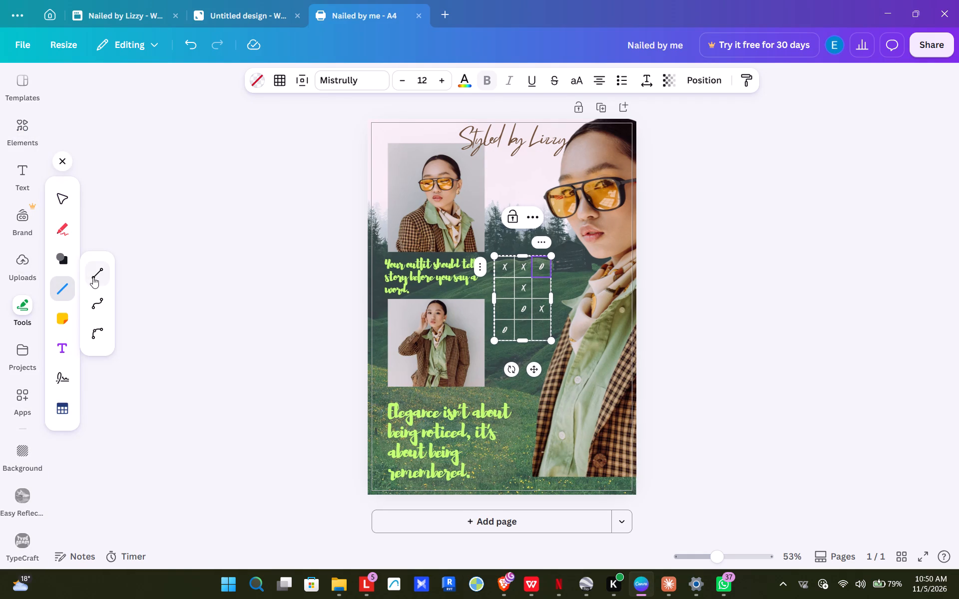
pyautogui.click(95, 277)
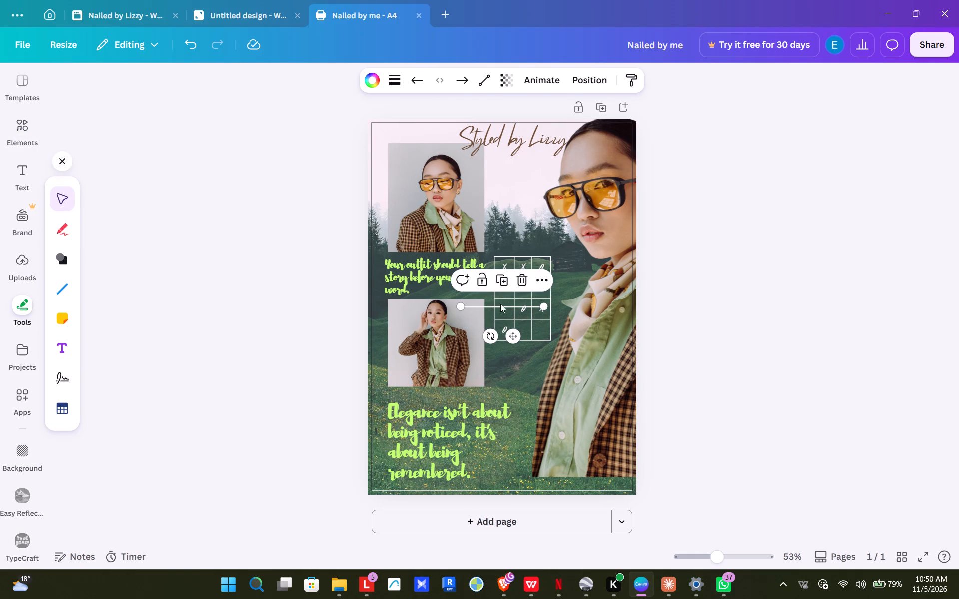
pyautogui.moveTo(460, 308); pyautogui.dragTo(502, 269)
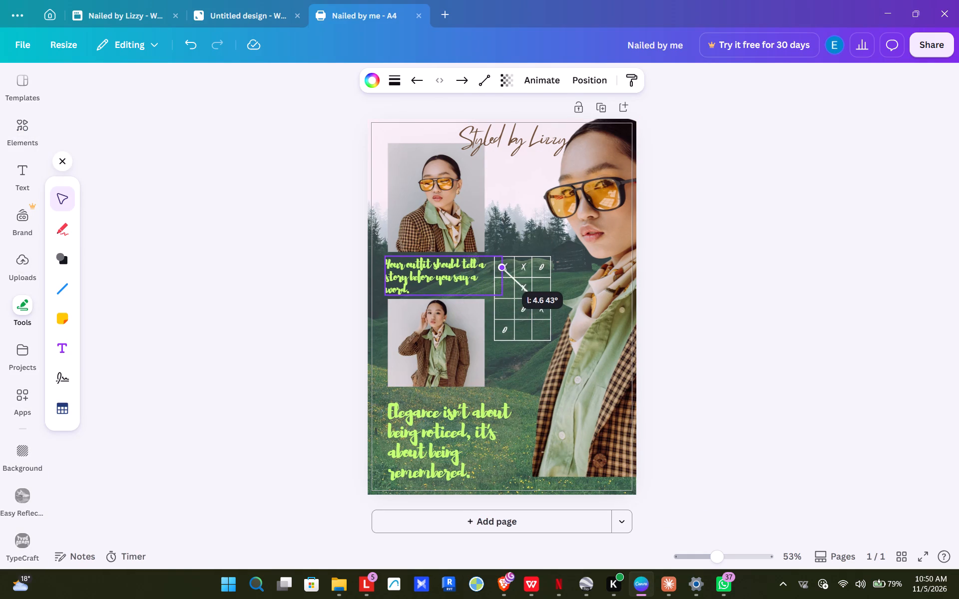
pyautogui.moveTo(502, 269); pyautogui.dragTo(505, 268)
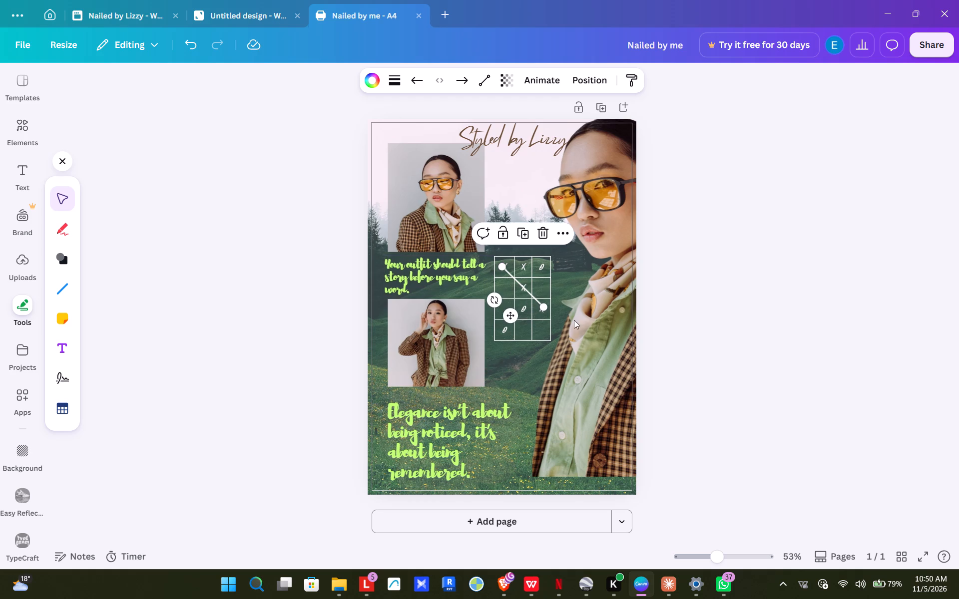
# Recolor the diagonal strike line in the lime green already used in the design.
pyautogui.click(374, 75)
pyautogui.click(127, 219)
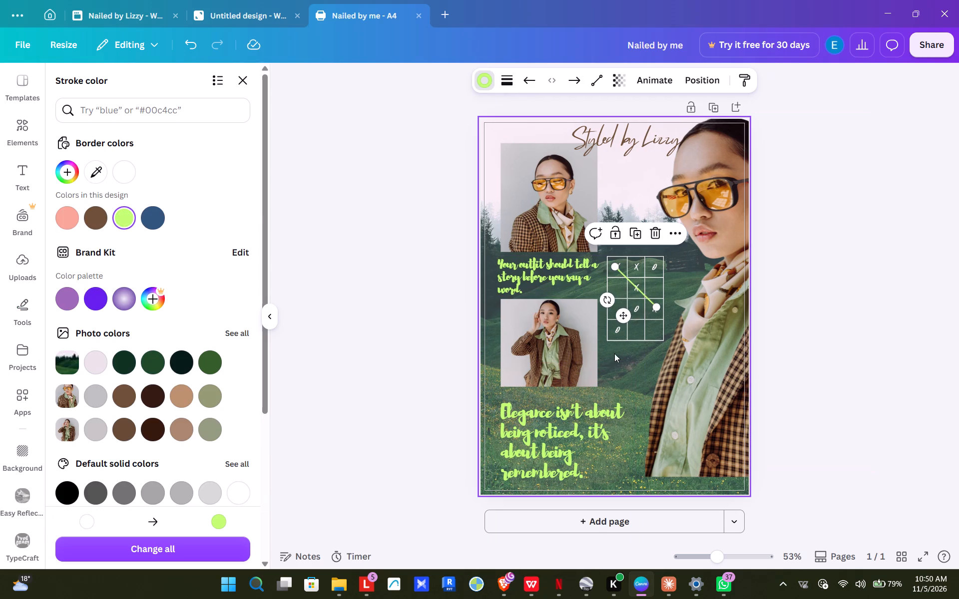
pyautogui.click(636, 356)
pyautogui.click(724, 263)
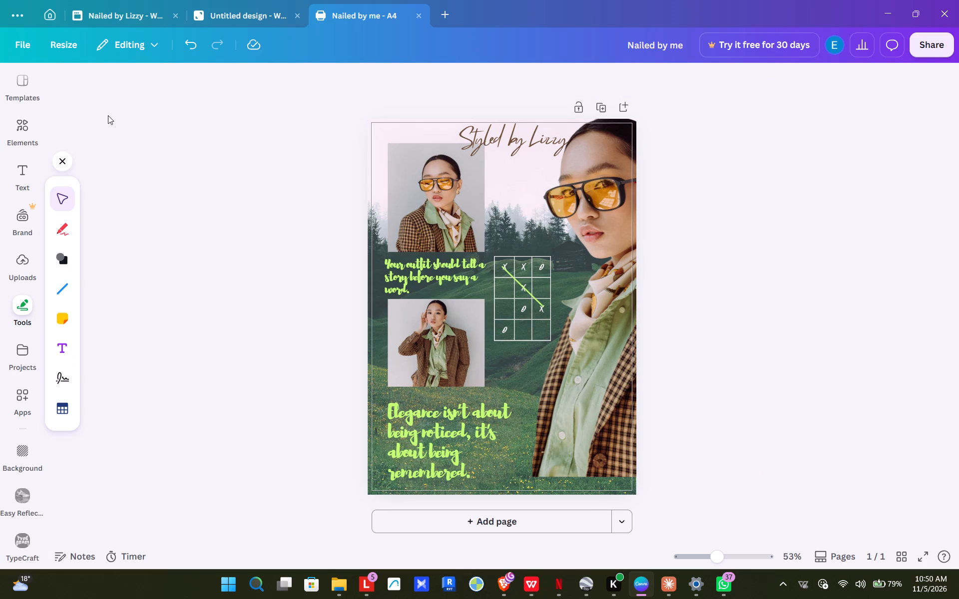
pyautogui.click(173, 181)
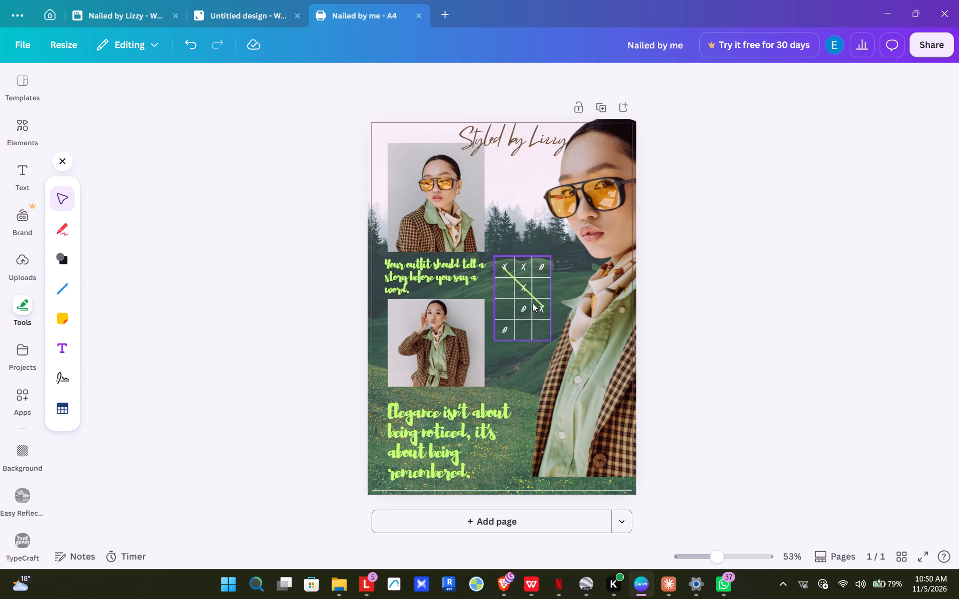
# Recolor the O in the middle cell of the table's third row with the pale pinkish tone from the background photo's colors.
pyautogui.click(524, 308)
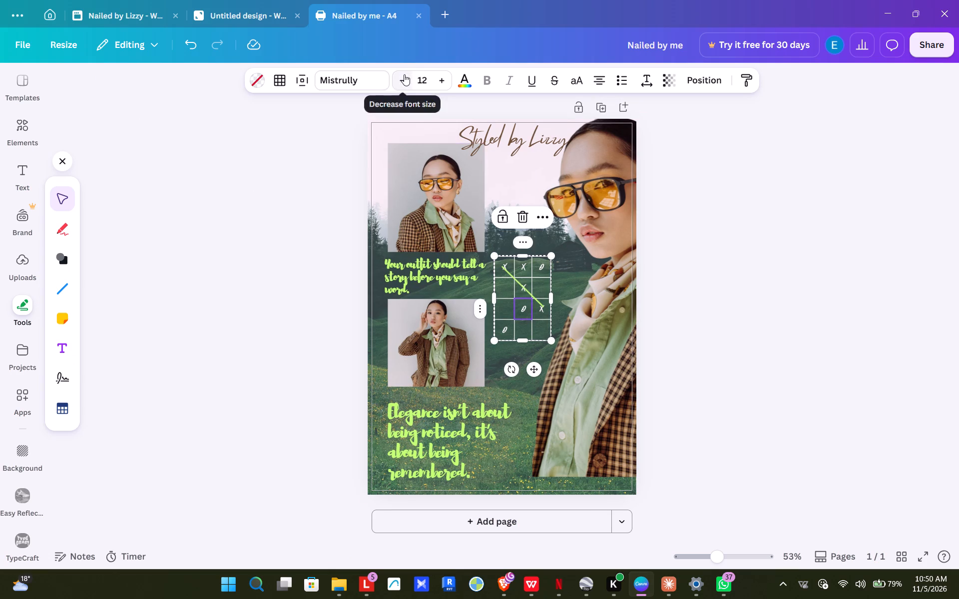
pyautogui.click(470, 81)
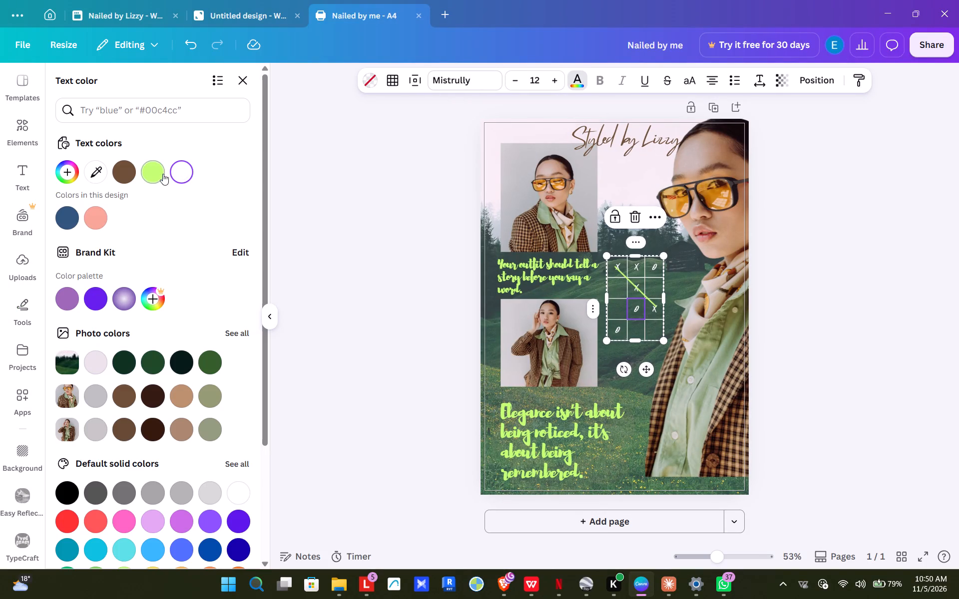
pyautogui.click(152, 358)
pyautogui.click(152, 358)
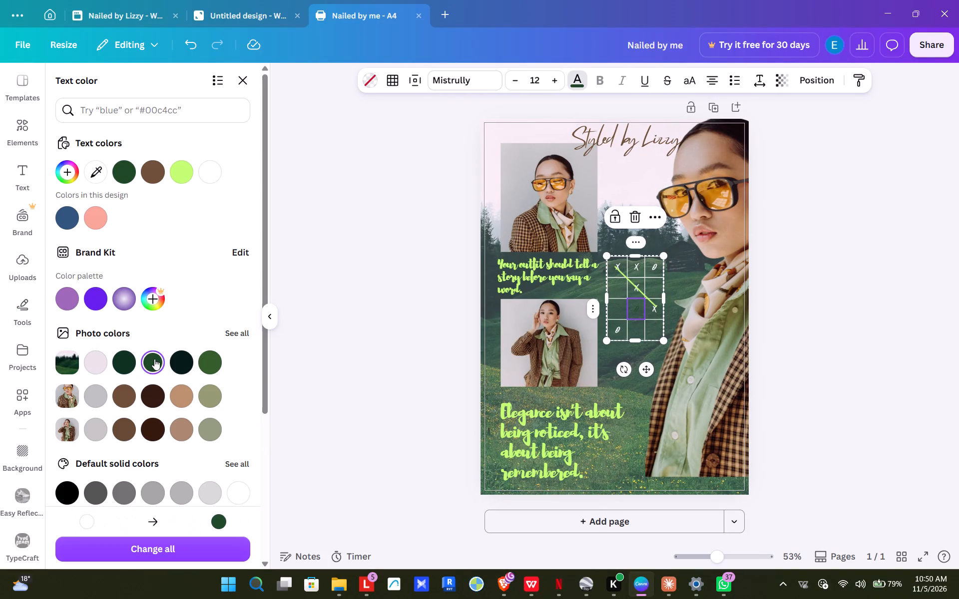
pyautogui.click(152, 396)
pyautogui.click(107, 367)
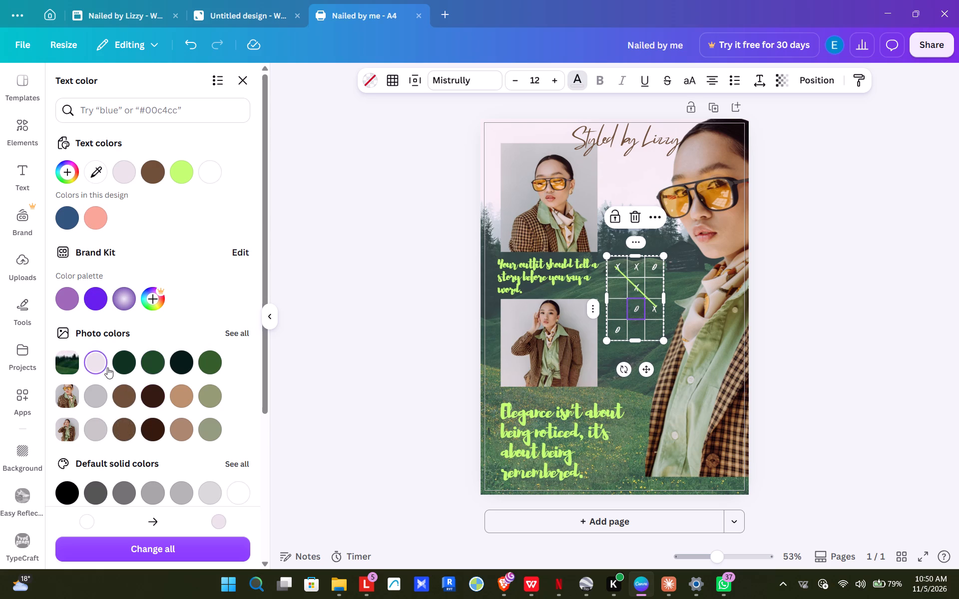
pyautogui.click(604, 449)
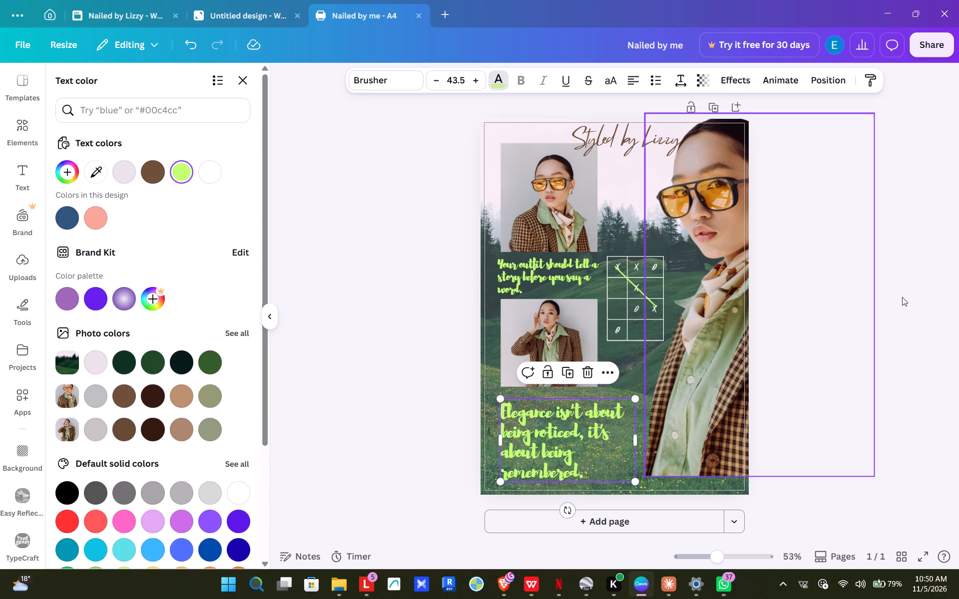
pyautogui.click(831, 215)
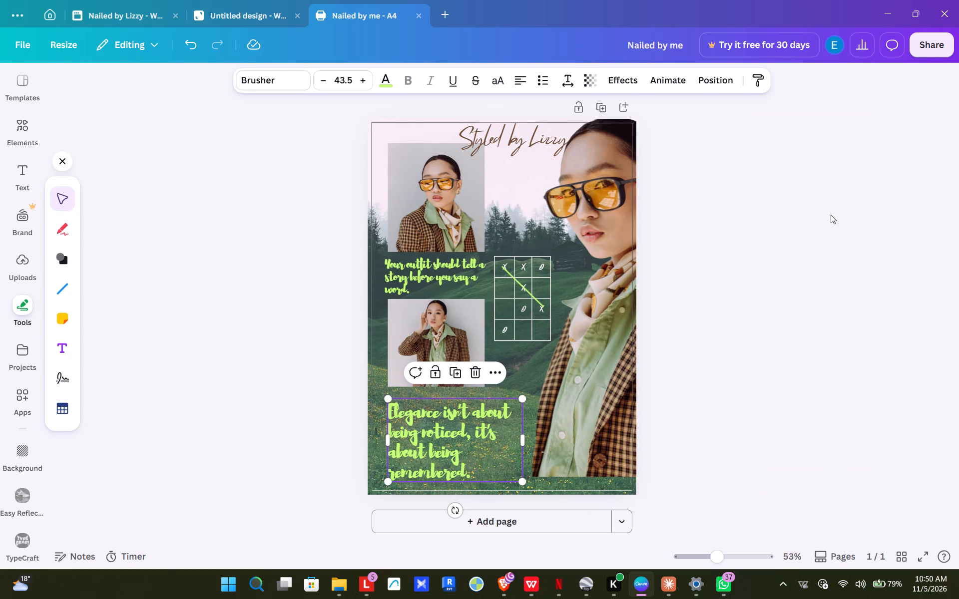
# Use the Pixel Eraser on the lower portrait to erase the grey backdrop across the photo's top, above the woman's head.
pyautogui.click(376, 308)
pyautogui.click(405, 310)
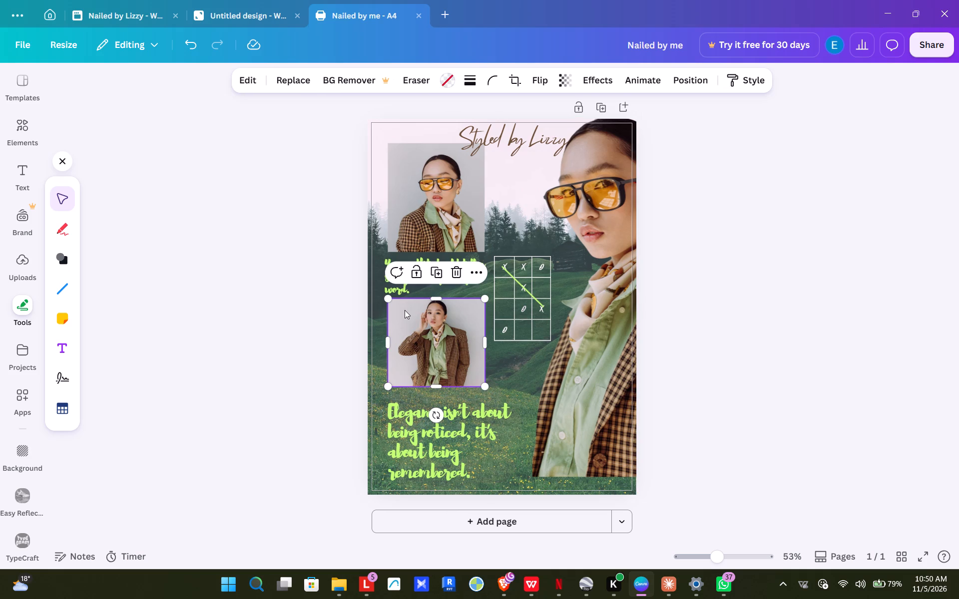
pyautogui.click(418, 80)
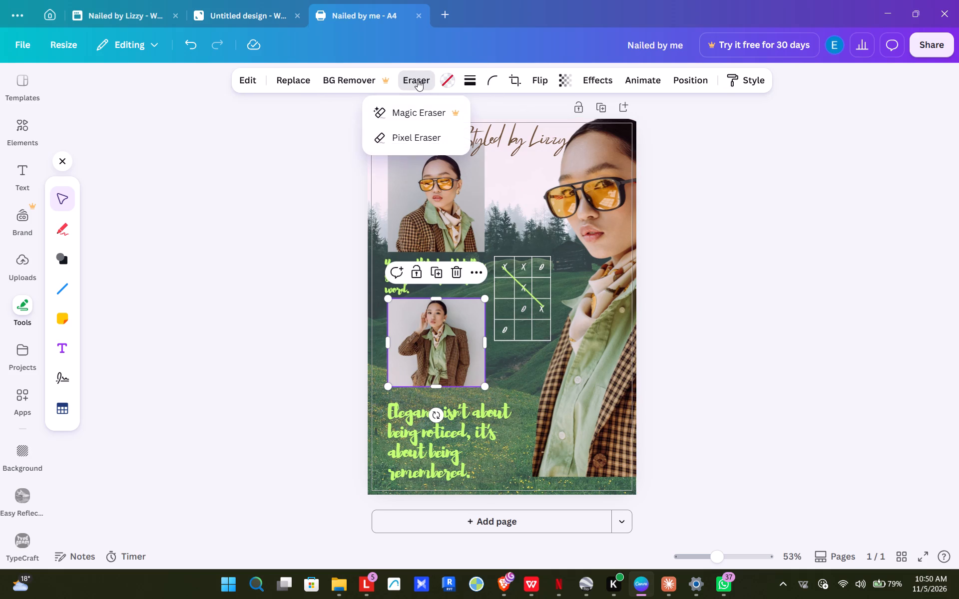
pyautogui.click(404, 136)
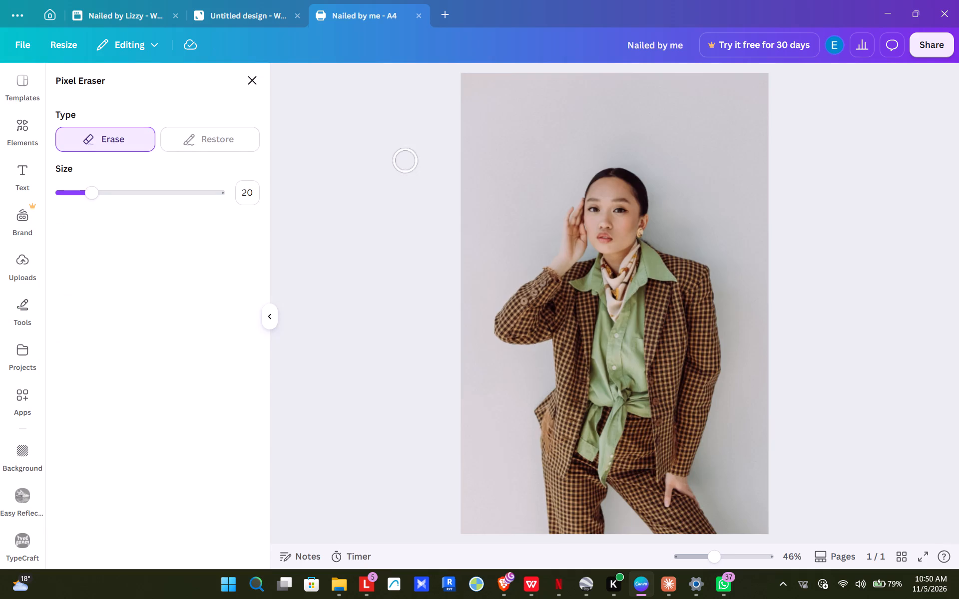
pyautogui.moveTo(451, 248); pyautogui.dragTo(468, 250)
pyautogui.moveTo(468, 250); pyautogui.dragTo(498, 139)
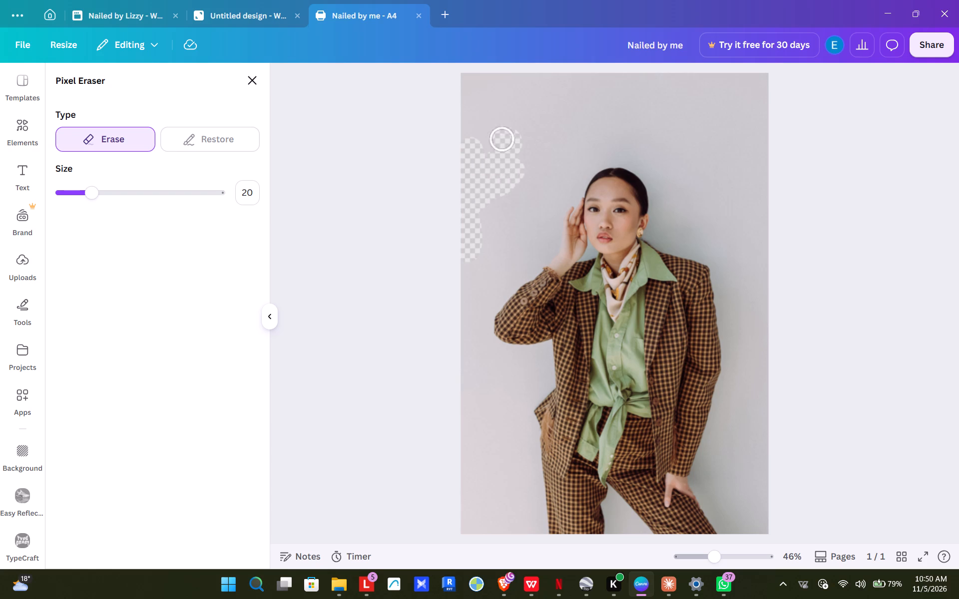
pyautogui.moveTo(498, 139); pyautogui.dragTo(511, 108)
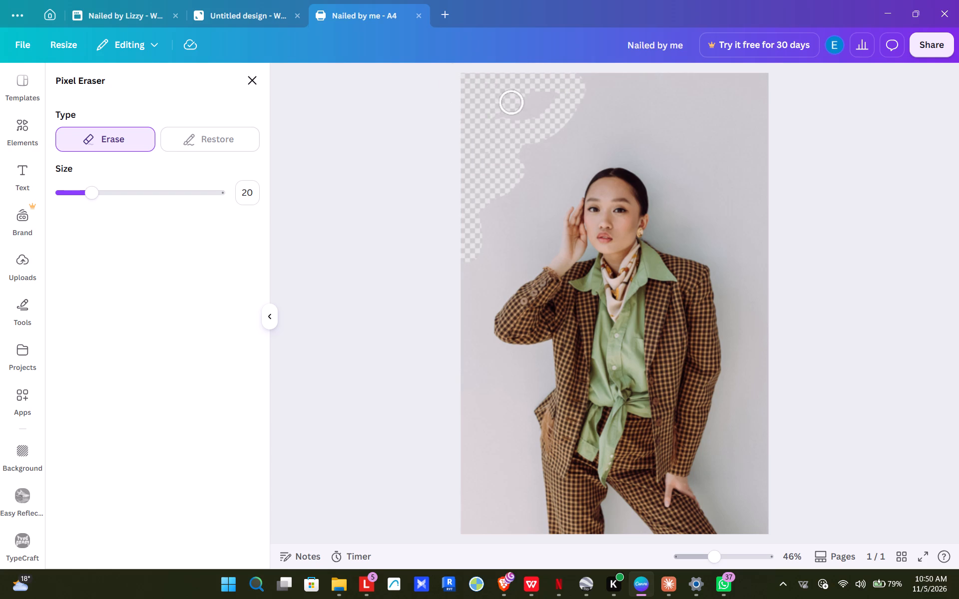
pyautogui.moveTo(511, 108); pyautogui.dragTo(487, 197)
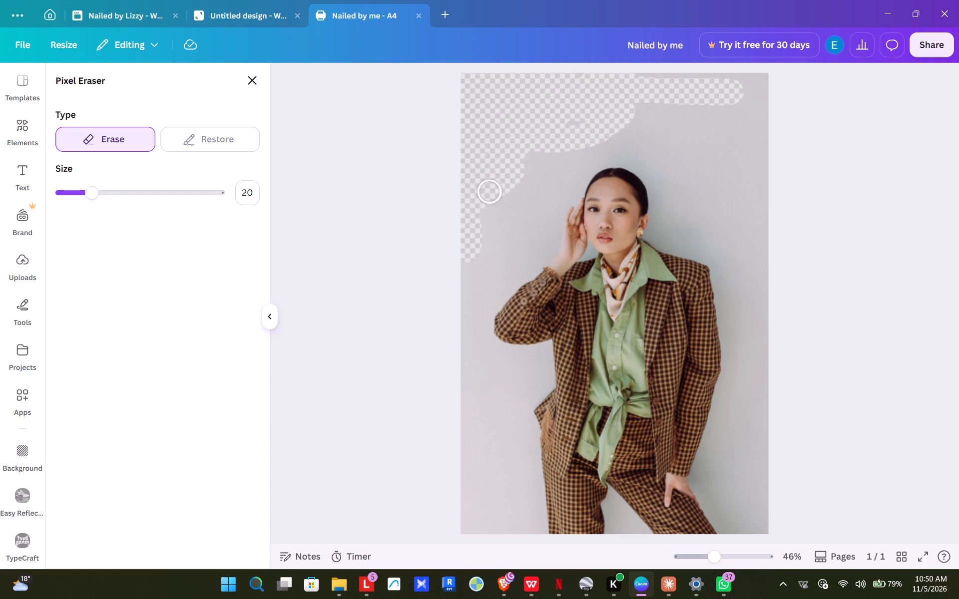
pyautogui.moveTo(487, 197); pyautogui.dragTo(569, 128)
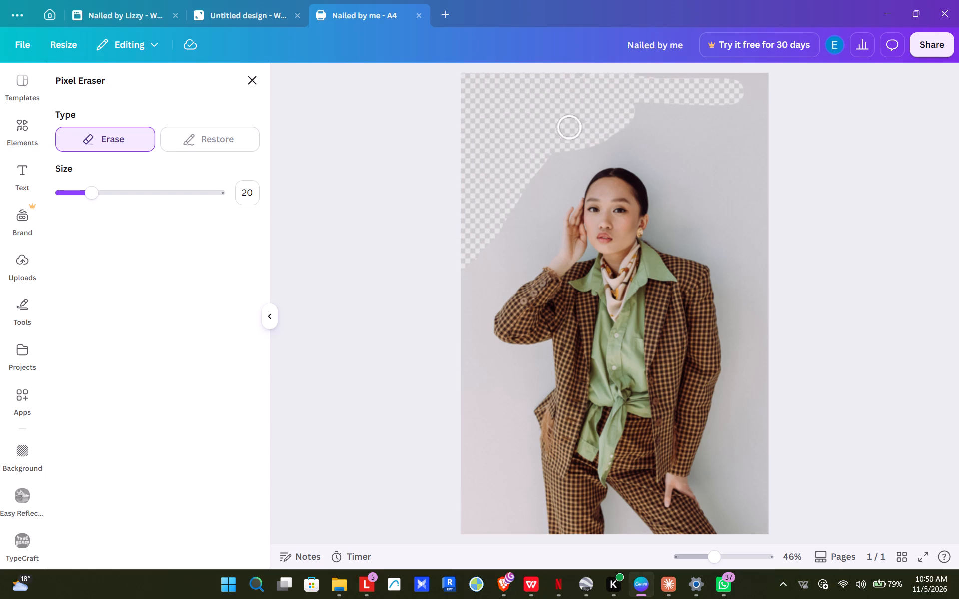
pyautogui.moveTo(569, 128); pyautogui.dragTo(752, 114)
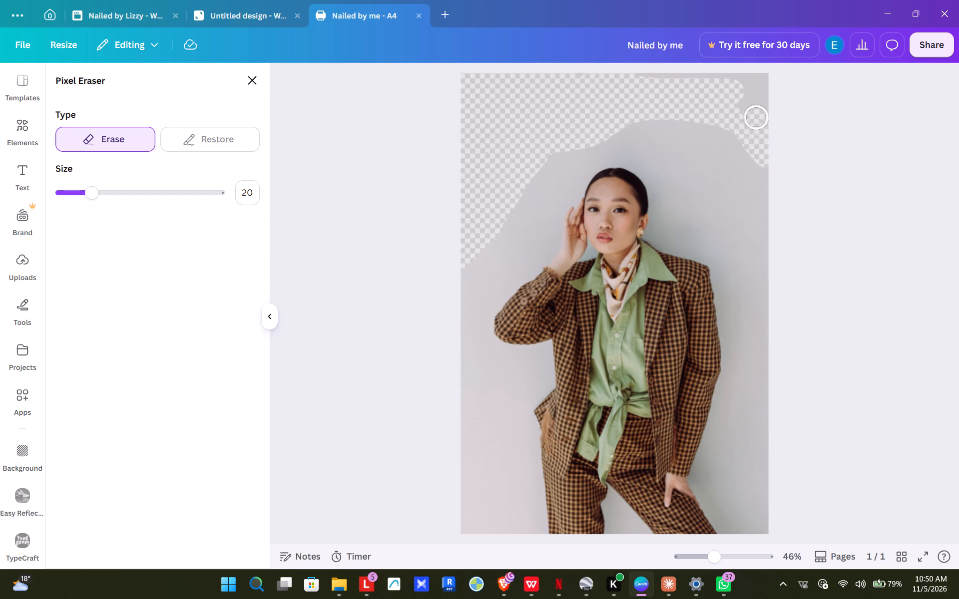
pyautogui.moveTo(752, 114); pyautogui.dragTo(759, 118)
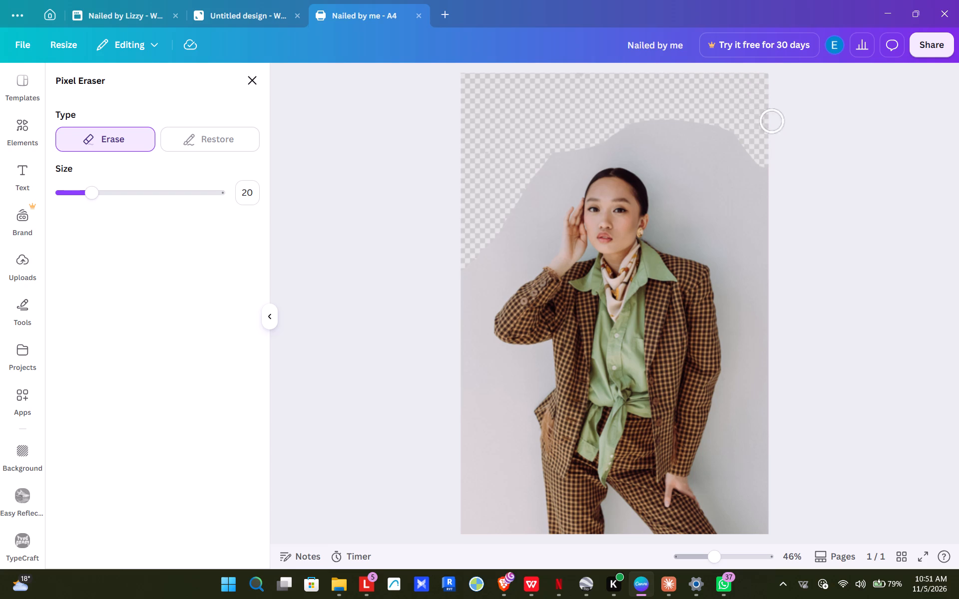
pyautogui.moveTo(759, 118); pyautogui.dragTo(582, 137)
# Erase the backdrop beside the woman's earring-side cheek and above that shoulder, out to the photo's edge.
pyautogui.moveTo(582, 137); pyautogui.dragTo(651, 151)
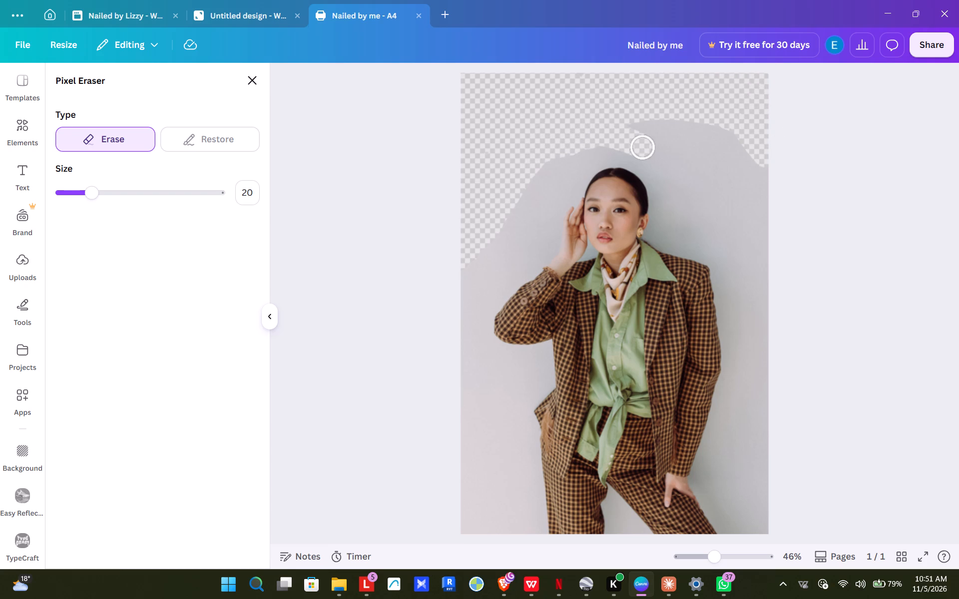
pyautogui.moveTo(651, 151); pyautogui.dragTo(676, 231)
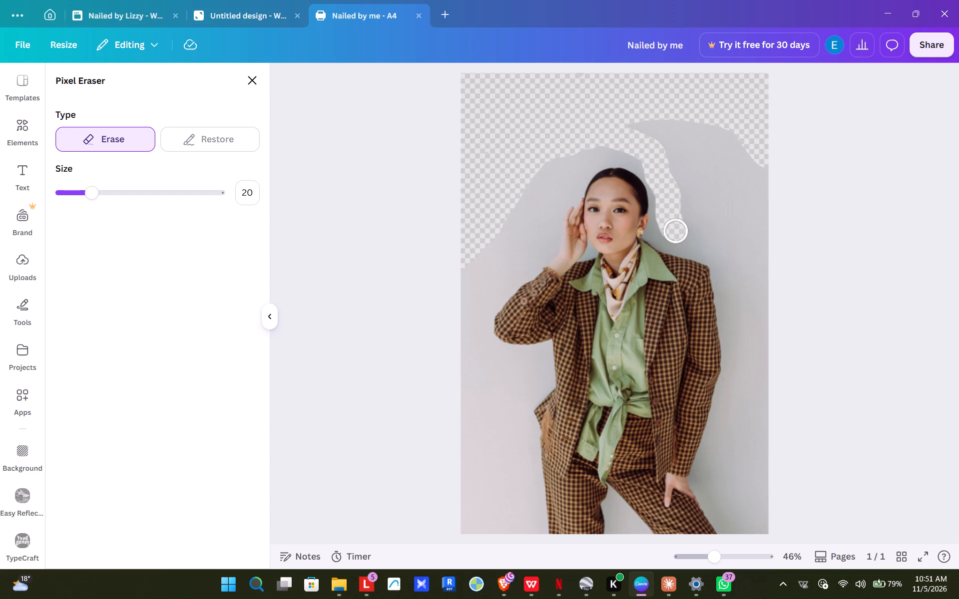
pyautogui.moveTo(676, 231); pyautogui.dragTo(778, 238)
pyautogui.moveTo(620, 105); pyautogui.dragTo(659, 136)
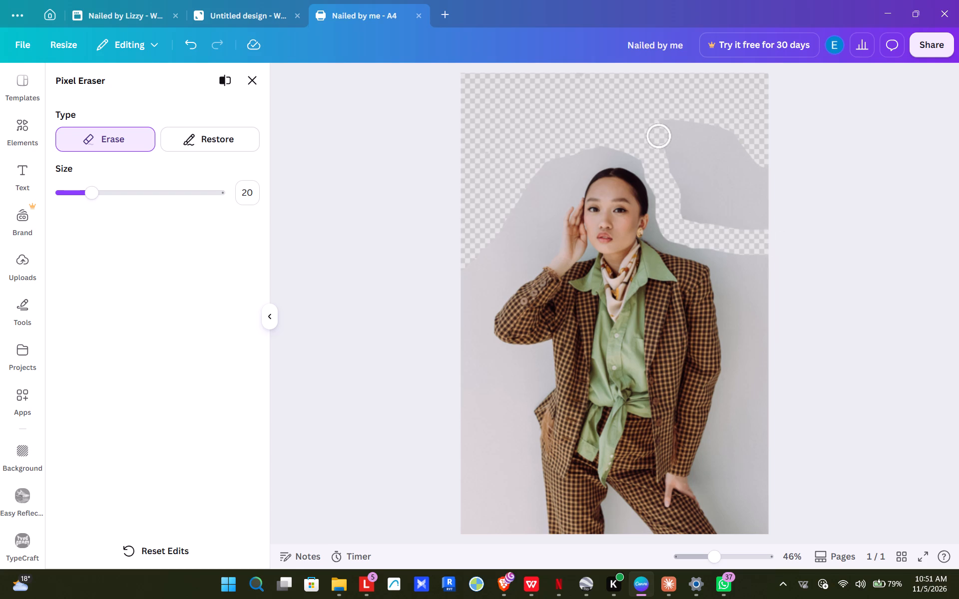
pyautogui.moveTo(656, 121); pyautogui.dragTo(774, 219)
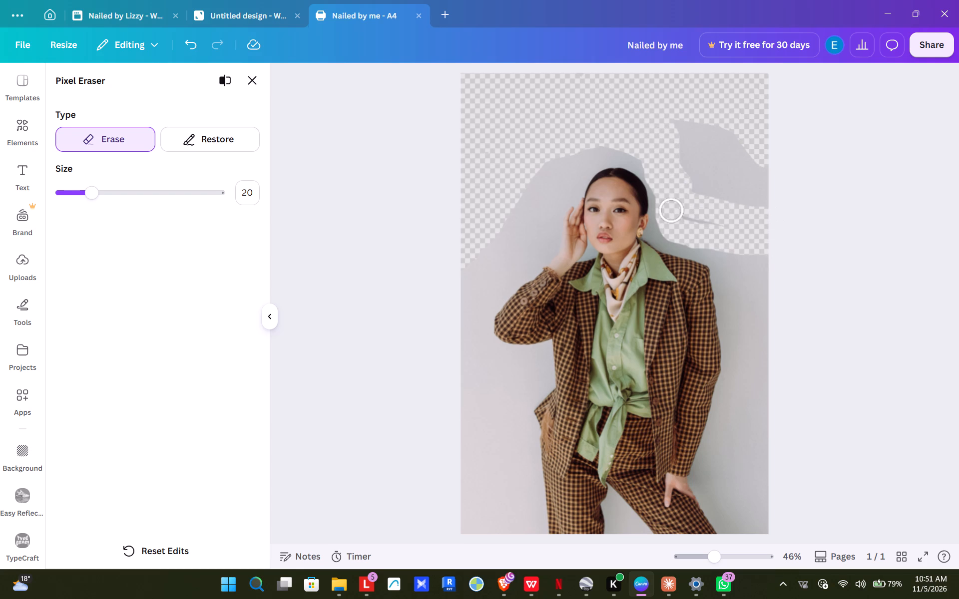
pyautogui.moveTo(671, 210); pyautogui.dragTo(719, 148)
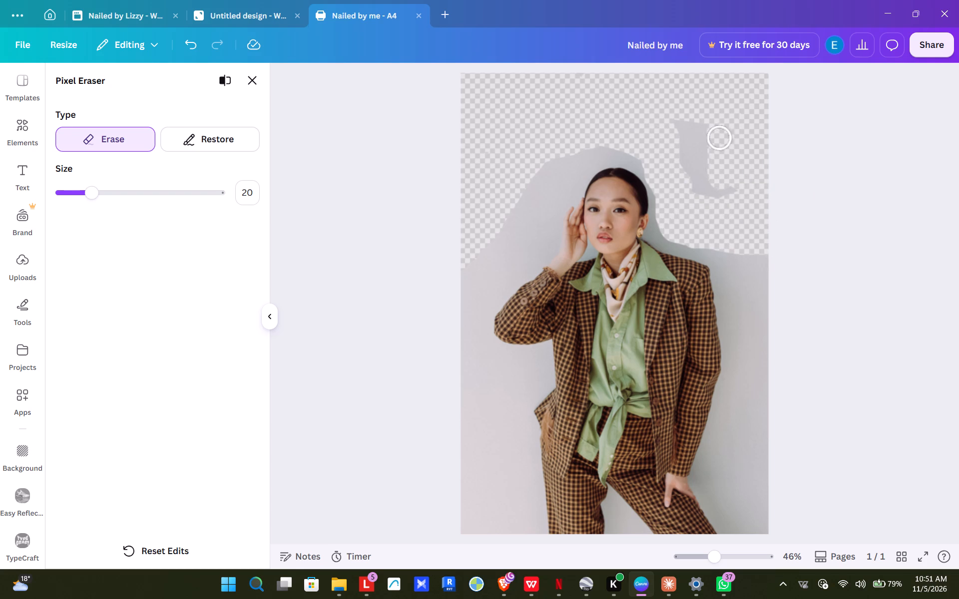
pyautogui.moveTo(719, 148); pyautogui.dragTo(738, 193)
pyautogui.moveTo(703, 191); pyautogui.dragTo(698, 179)
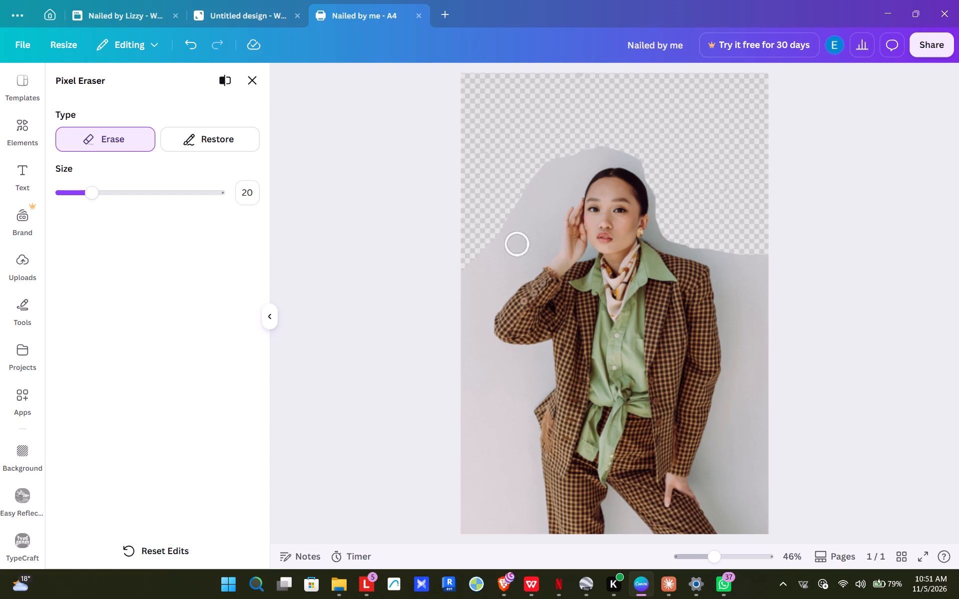
# Erase the backdrop closer around the top of her head, past the raised hand, and down towards the bent elbow.
pyautogui.moveTo(458, 287); pyautogui.dragTo(486, 261)
pyautogui.moveTo(486, 261); pyautogui.dragTo(579, 138)
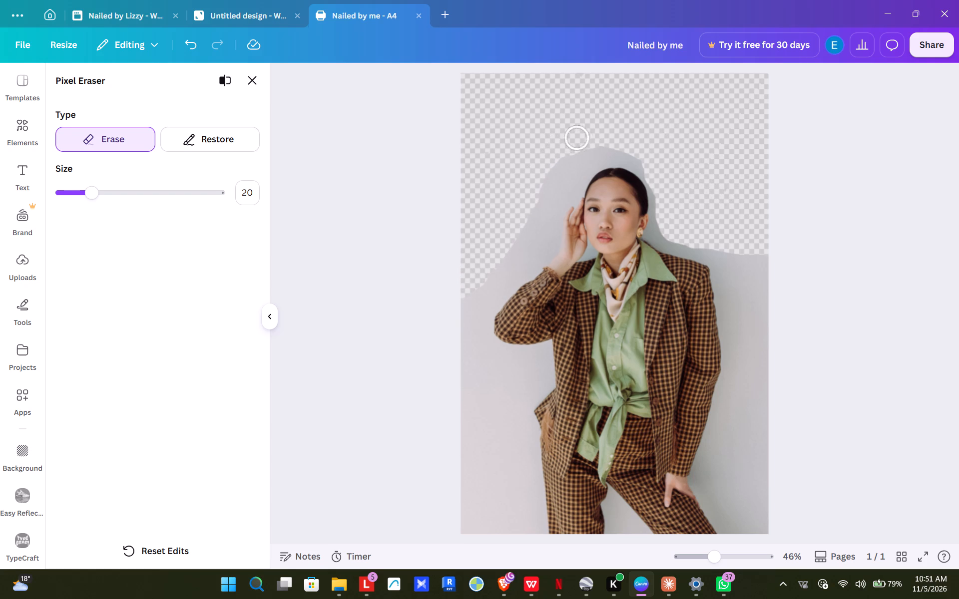
pyautogui.moveTo(579, 138); pyautogui.dragTo(650, 161)
pyautogui.moveTo(650, 161); pyautogui.dragTo(588, 154)
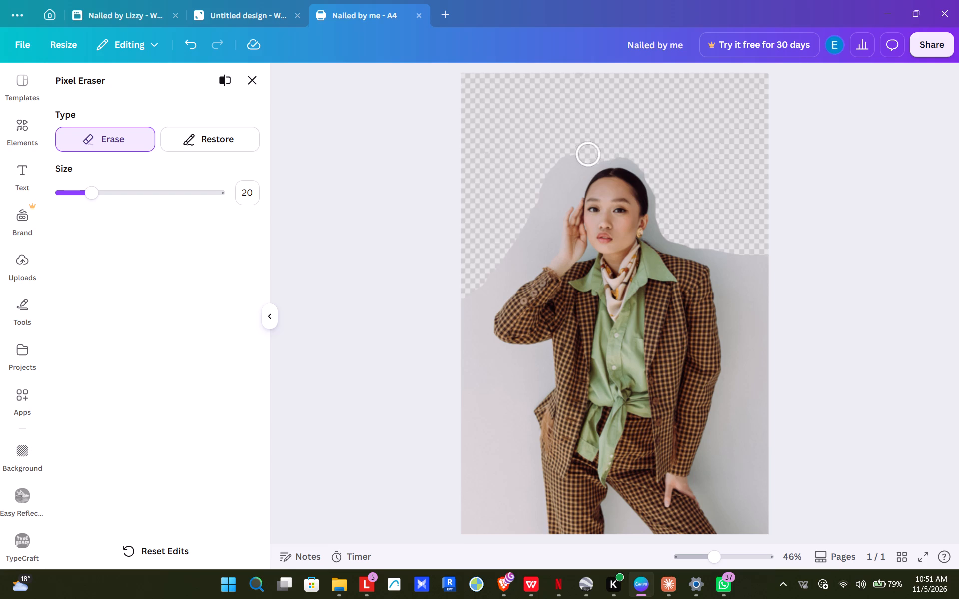
pyautogui.moveTo(588, 154); pyautogui.dragTo(550, 209)
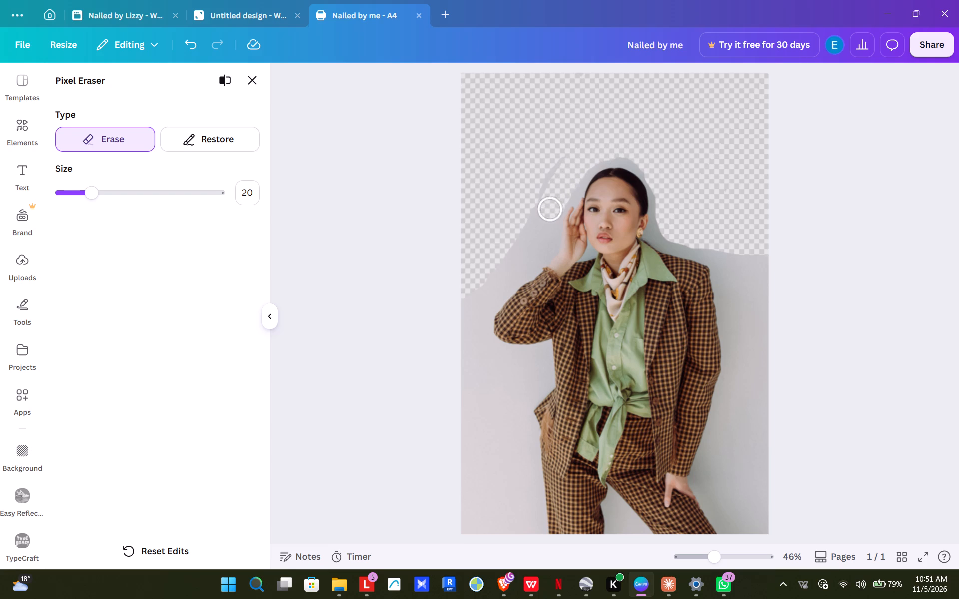
pyautogui.moveTo(550, 209); pyautogui.dragTo(508, 265)
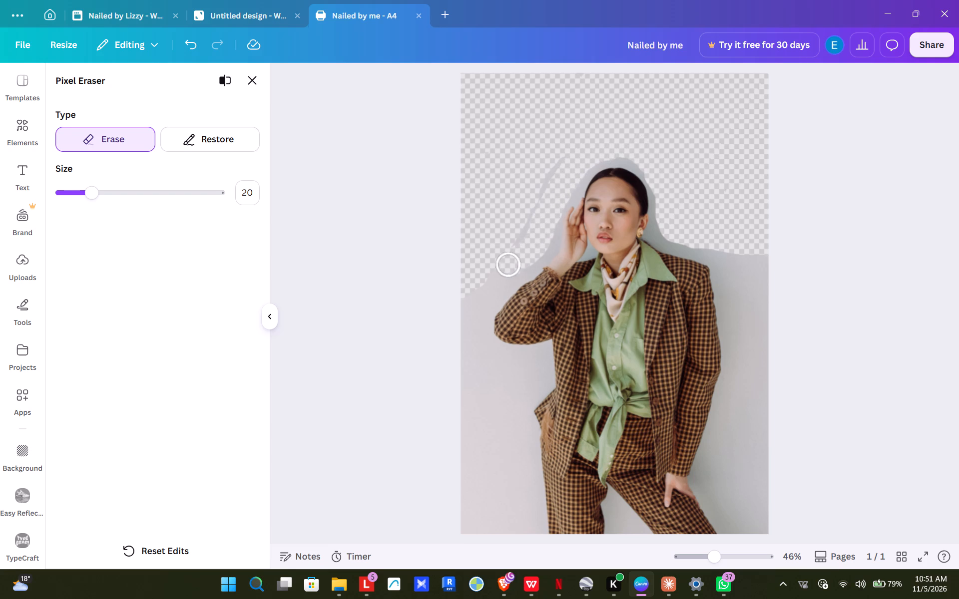
pyautogui.moveTo(508, 265); pyautogui.dragTo(472, 288)
pyautogui.moveTo(586, 115); pyautogui.dragTo(501, 239)
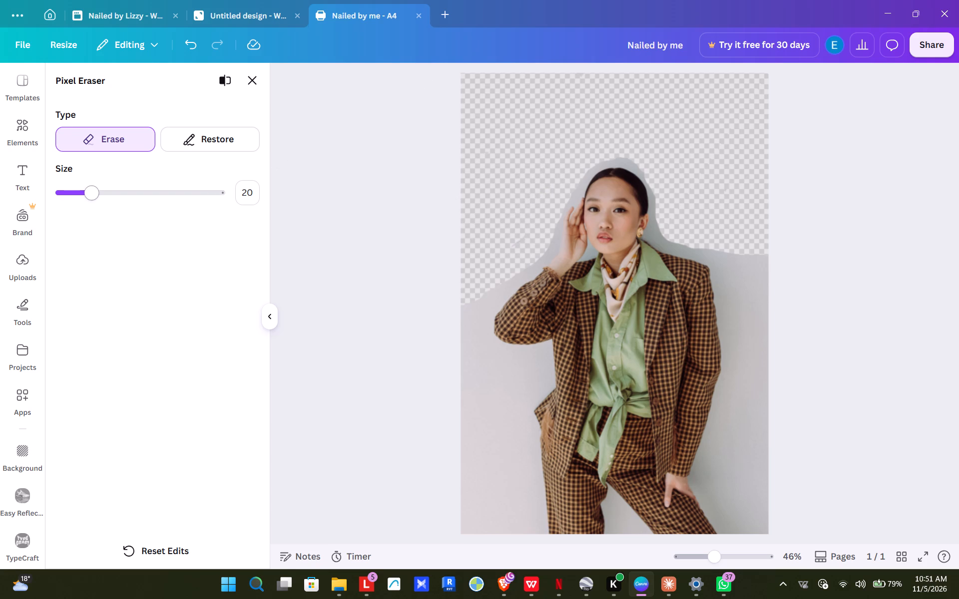
# Set the eraser size to 5 and trim the leftover backdrop along her hair and the earring side of her head.
pyautogui.moveTo(87, 200); pyautogui.dragTo(186, 206)
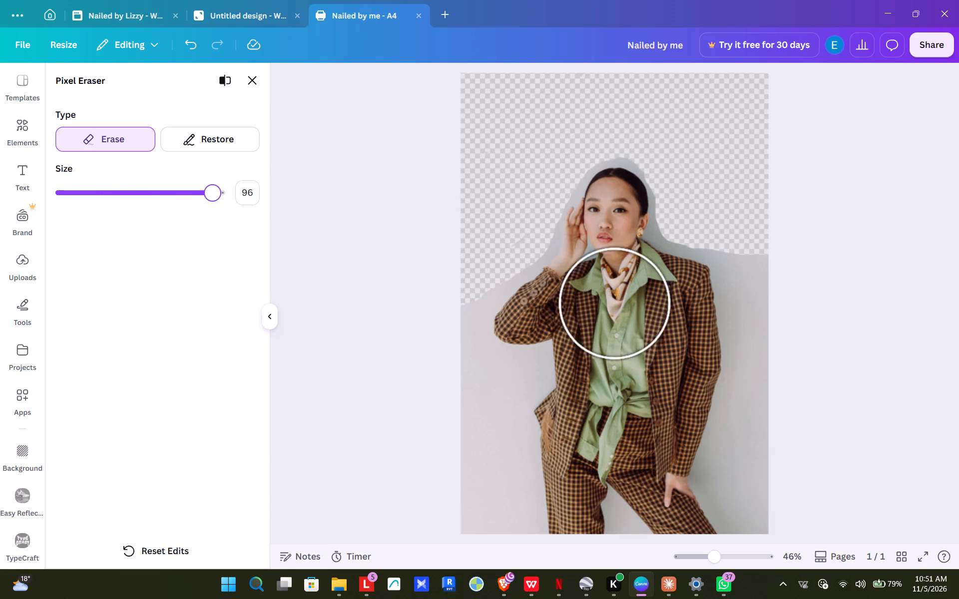
pyautogui.moveTo(186, 206); pyautogui.dragTo(67, 213)
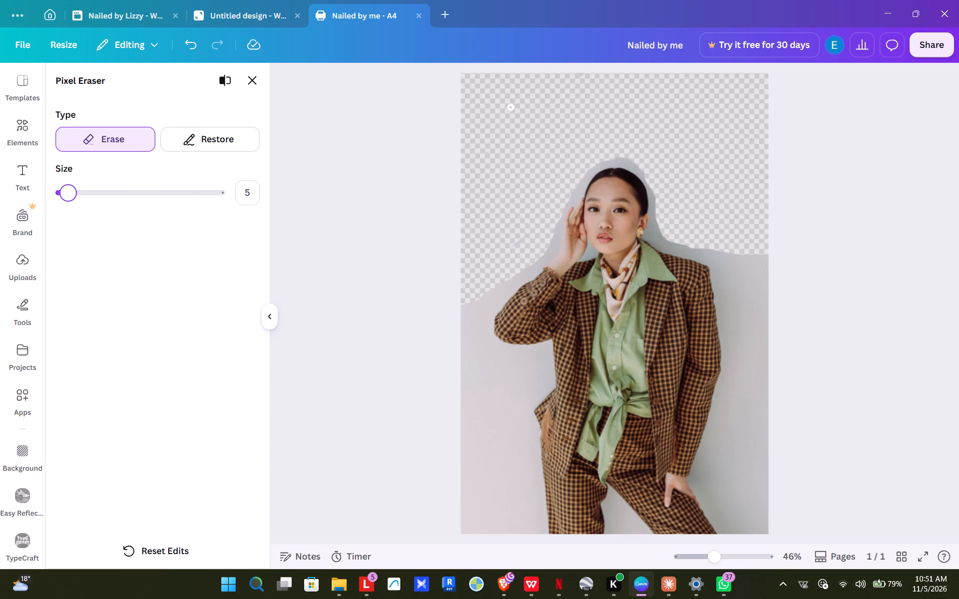
pyautogui.moveTo(647, 173); pyautogui.dragTo(634, 160)
pyautogui.moveTo(634, 160); pyautogui.dragTo(651, 180)
pyautogui.moveTo(651, 180); pyautogui.dragTo(662, 217)
# Erase a narrow strip of backdrop along the woman's earring-side shoulder, sleeve and leg, down to the photo's bottom edge.
pyautogui.moveTo(711, 251); pyautogui.dragTo(739, 345)
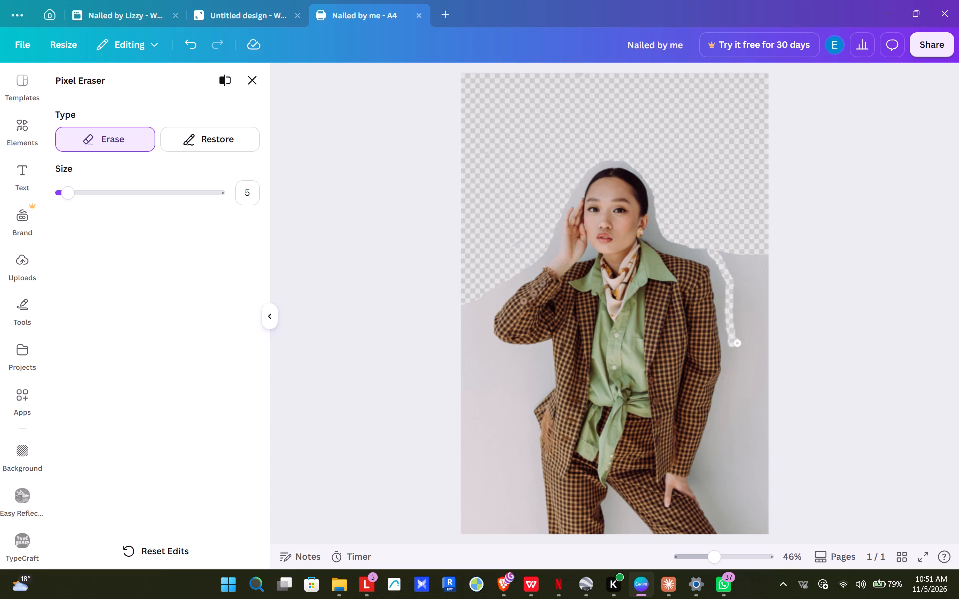
pyautogui.moveTo(739, 345); pyautogui.dragTo(711, 489)
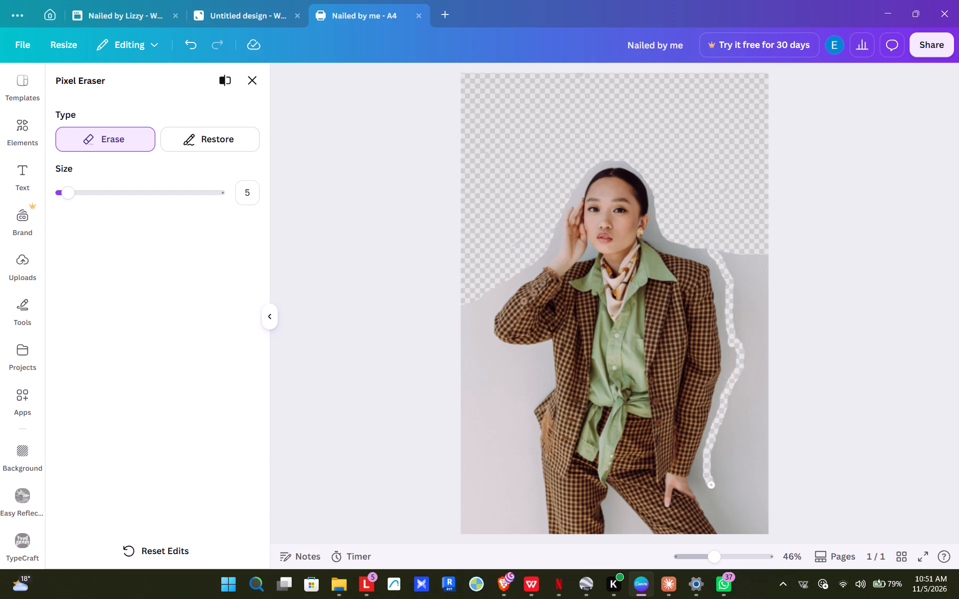
pyautogui.moveTo(711, 489); pyautogui.dragTo(746, 538)
pyautogui.click(707, 251)
pyautogui.click(705, 250)
pyautogui.moveTo(694, 245); pyautogui.dragTo(719, 264)
pyautogui.moveTo(719, 264); pyautogui.dragTo(735, 295)
pyautogui.moveTo(721, 268); pyautogui.dragTo(731, 337)
pyautogui.moveTo(731, 337); pyautogui.dragTo(727, 393)
# Erase a narrow strip of backdrop around the bent elbow and along the jacket and trouser leg to the photo's bottom edge.
pyautogui.moveTo(521, 261); pyautogui.dragTo(484, 334)
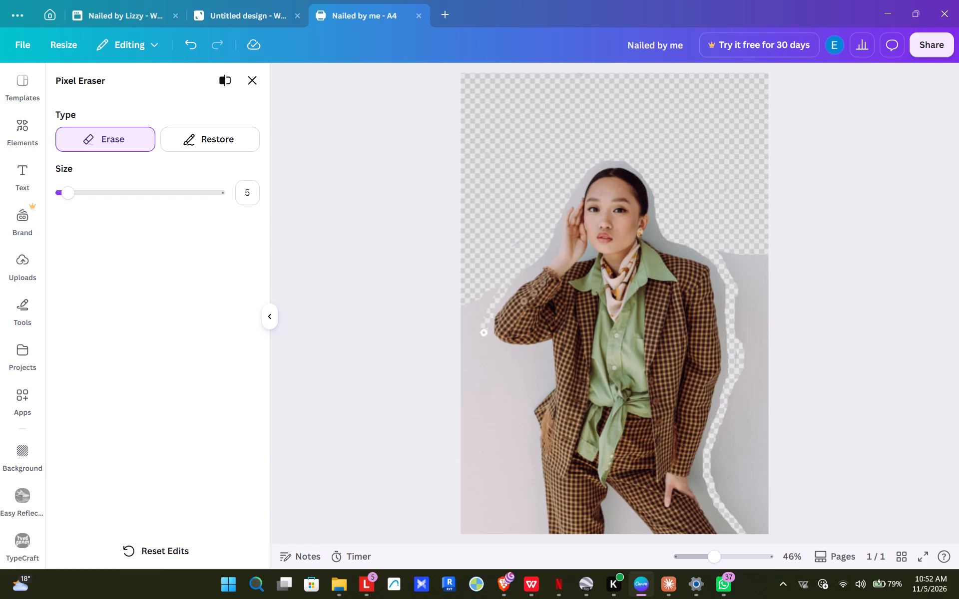
pyautogui.moveTo(484, 334); pyautogui.dragTo(536, 358)
pyautogui.moveTo(536, 358); pyautogui.dragTo(536, 392)
pyautogui.moveTo(536, 392); pyautogui.dragTo(531, 449)
pyautogui.moveTo(531, 449); pyautogui.dragTo(533, 537)
# Set the eraser size to 24 and erase the remaining backdrop on the bent-elbow side, out to the photo's edge.
pyautogui.click(98, 197)
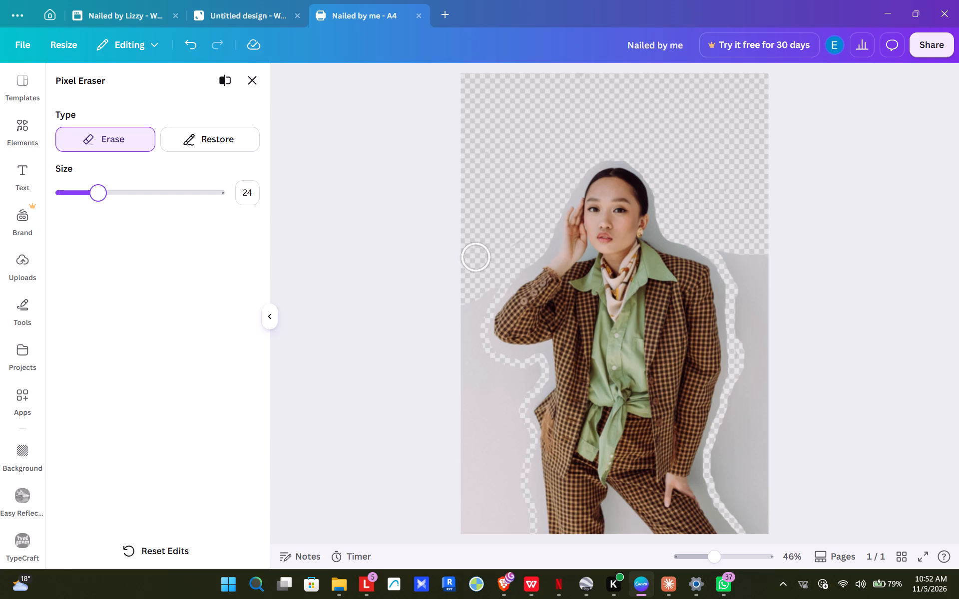
pyautogui.moveTo(492, 264); pyautogui.dragTo(469, 324)
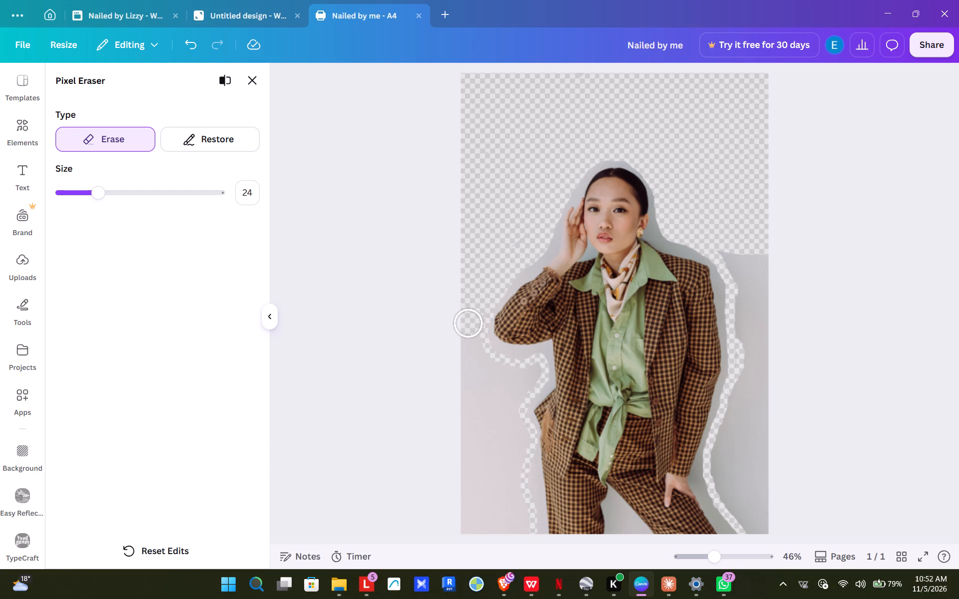
pyautogui.moveTo(469, 324); pyautogui.dragTo(505, 378)
pyautogui.moveTo(505, 378); pyautogui.dragTo(519, 443)
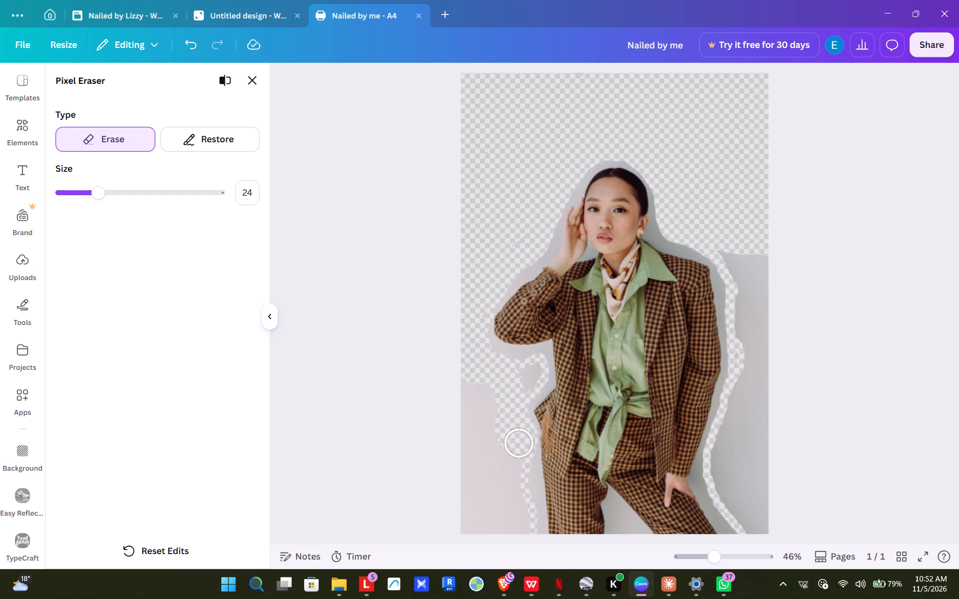
pyautogui.moveTo(519, 443); pyautogui.dragTo(504, 532)
pyautogui.moveTo(504, 532); pyautogui.dragTo(475, 504)
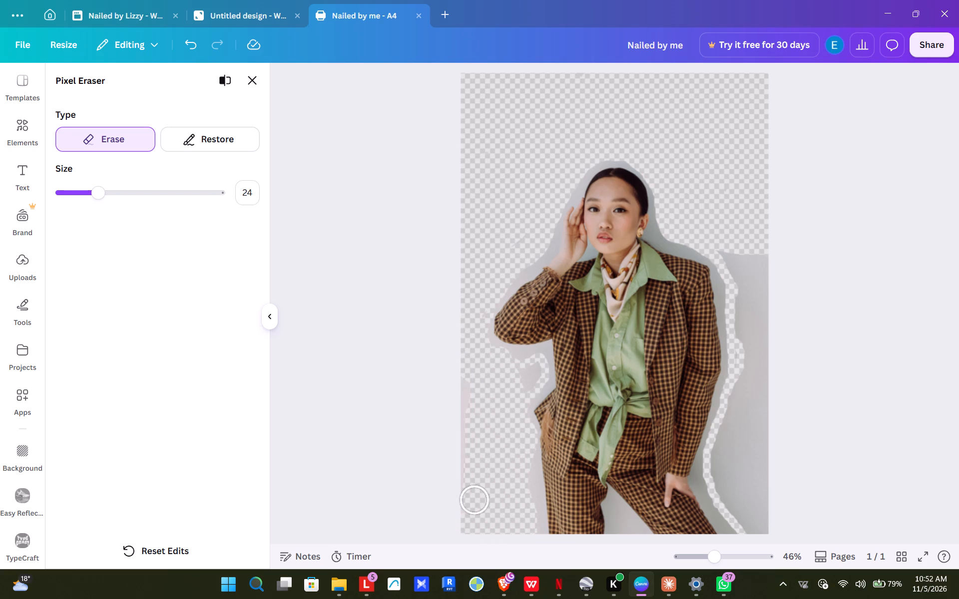
pyautogui.moveTo(475, 504); pyautogui.dragTo(468, 368)
# Erase the remaining backdrop on the earring side, from beside the shoulder down to the photo's bottom corner.
pyautogui.moveTo(721, 239); pyautogui.dragTo(727, 248)
pyautogui.moveTo(727, 248); pyautogui.dragTo(743, 293)
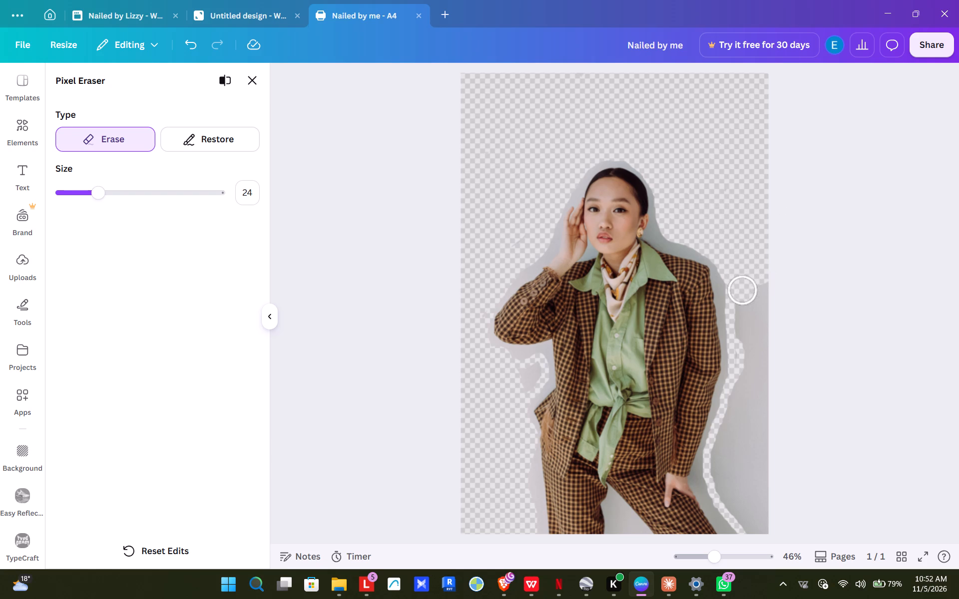
pyautogui.moveTo(743, 293); pyautogui.dragTo(741, 371)
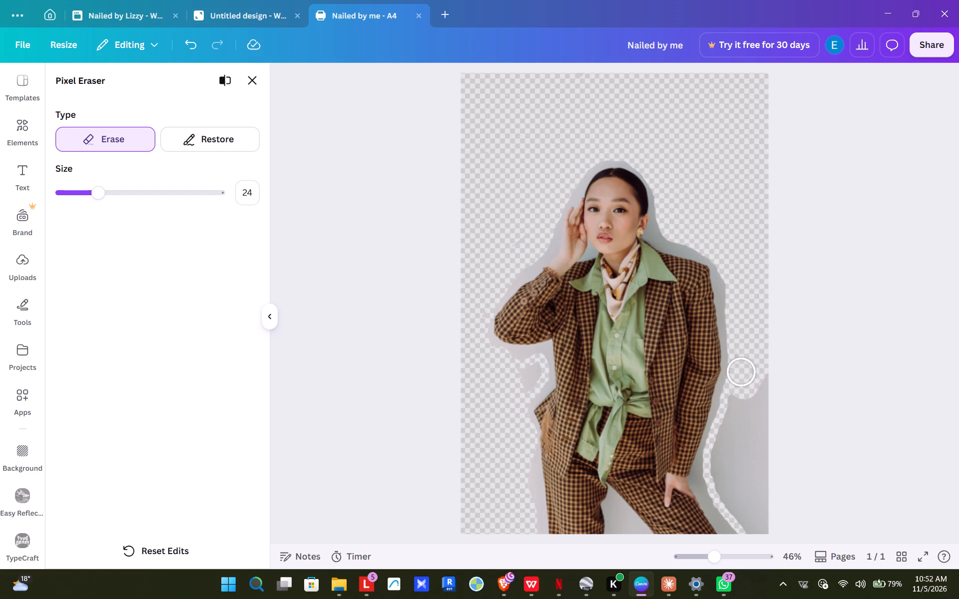
pyautogui.moveTo(741, 371); pyautogui.dragTo(724, 465)
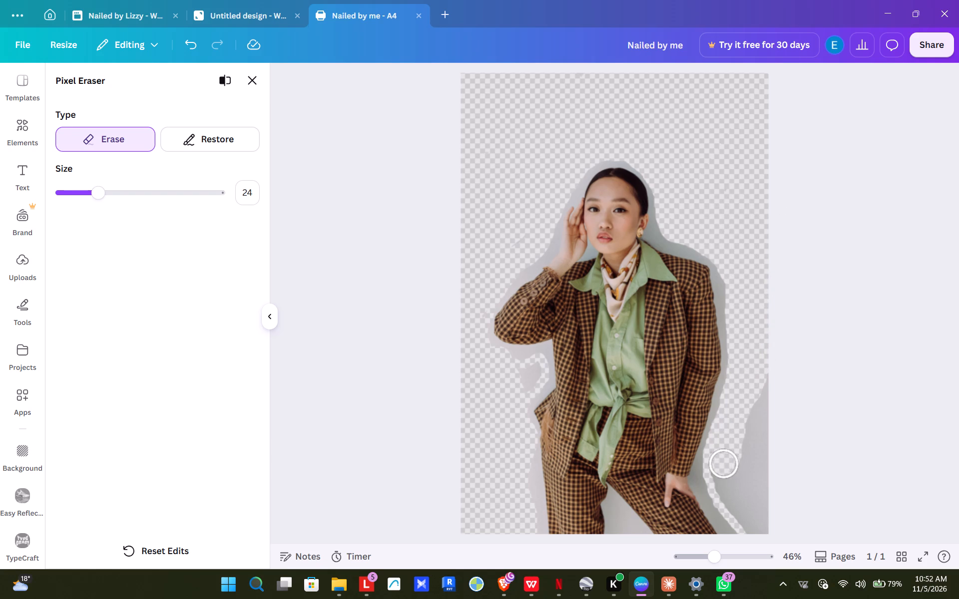
pyautogui.moveTo(724, 465); pyautogui.dragTo(769, 448)
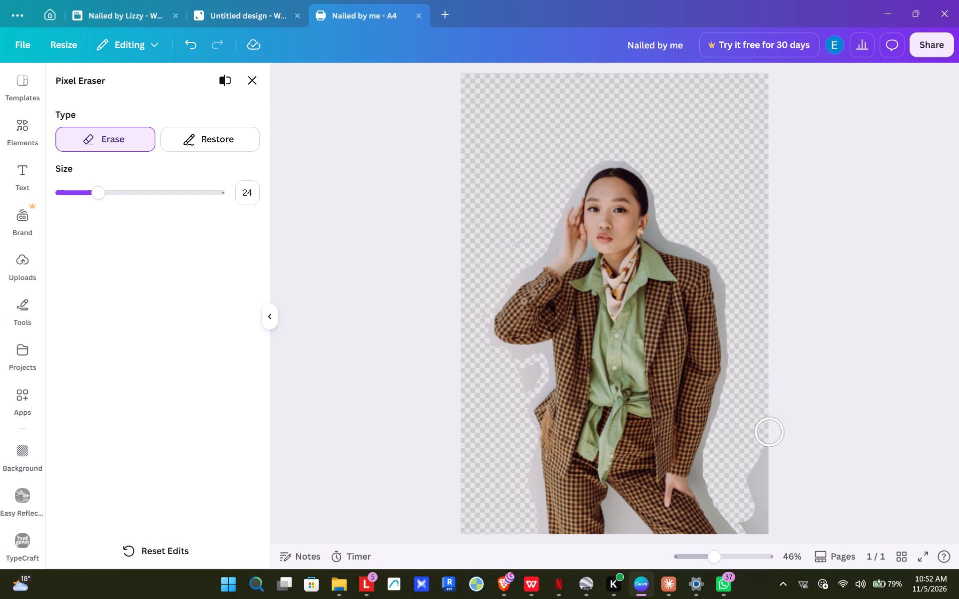
pyautogui.moveTo(769, 448); pyautogui.dragTo(777, 541)
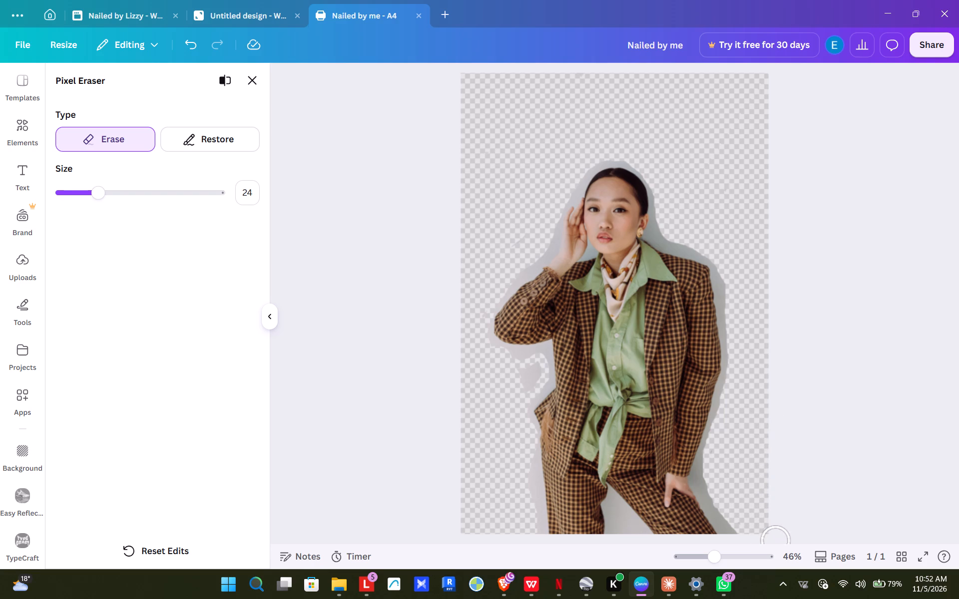
pyautogui.moveTo(777, 541); pyautogui.dragTo(777, 540)
# Set the eraser size to 11 and erase the leftover backdrop patch between the bent elbow and the jacket hem.
pyautogui.click(61, 191)
pyautogui.moveTo(71, 202); pyautogui.dragTo(76, 202)
pyautogui.moveTo(518, 382); pyautogui.dragTo(537, 377)
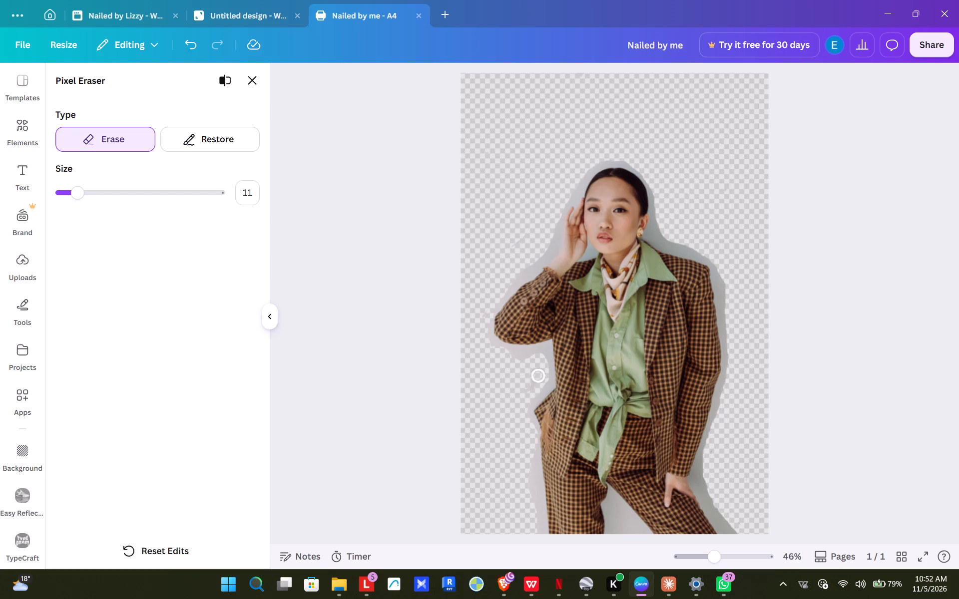
pyautogui.moveTo(537, 377); pyautogui.dragTo(513, 410)
# Compare the erased portrait with the original photo several times and return to the poster.
pyautogui.click(229, 81)
pyautogui.click(229, 81)
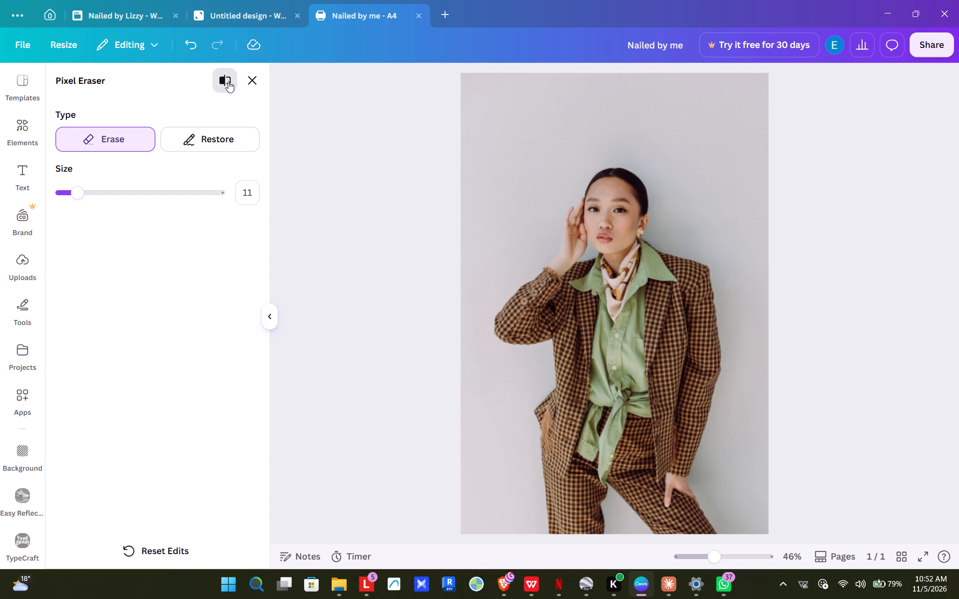
pyautogui.click(228, 81)
pyautogui.tripleClick(228, 81)
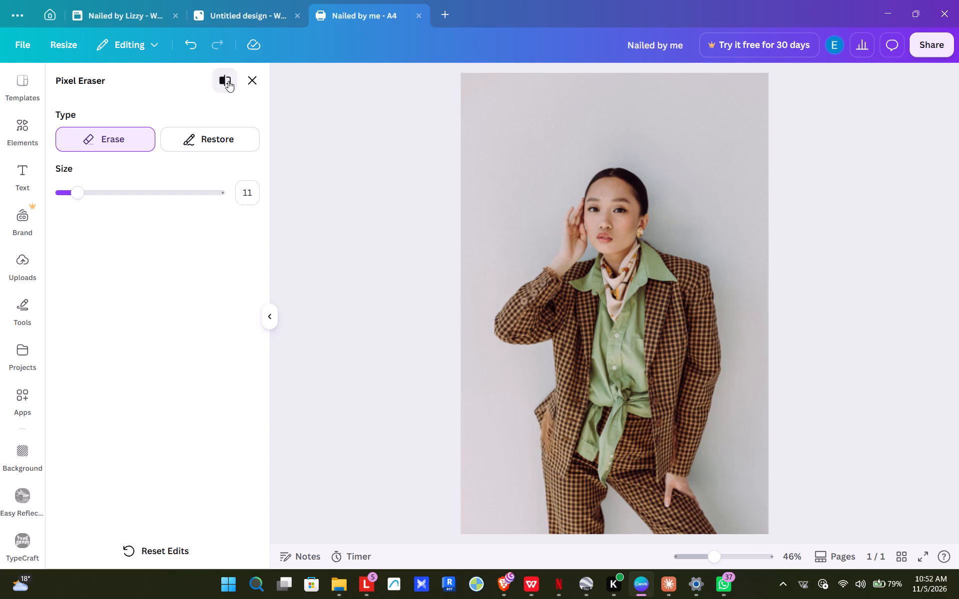
pyautogui.tripleClick(228, 81)
pyautogui.doubleClick(228, 81)
pyautogui.click(228, 81)
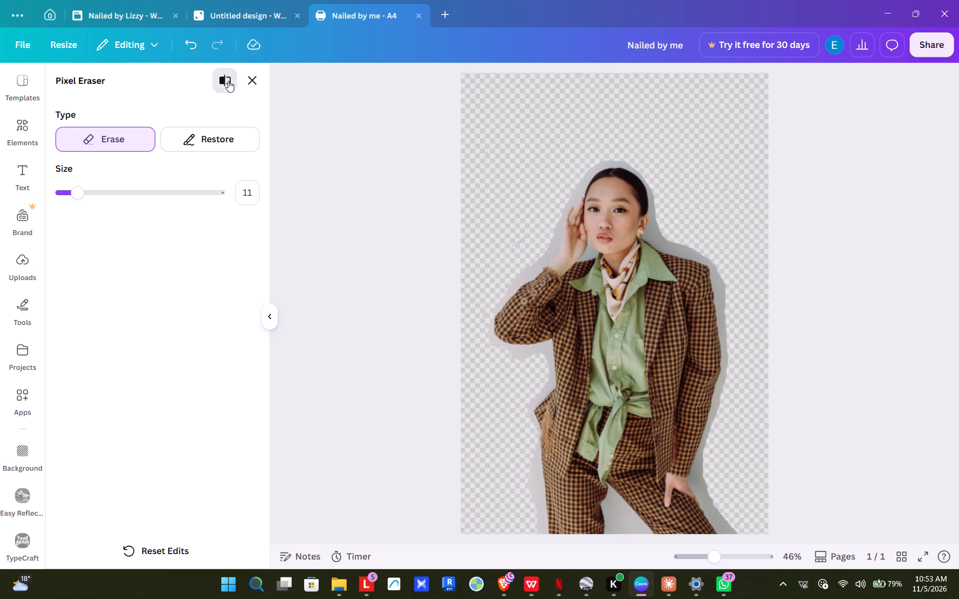
pyautogui.click(228, 81)
pyautogui.click(269, 313)
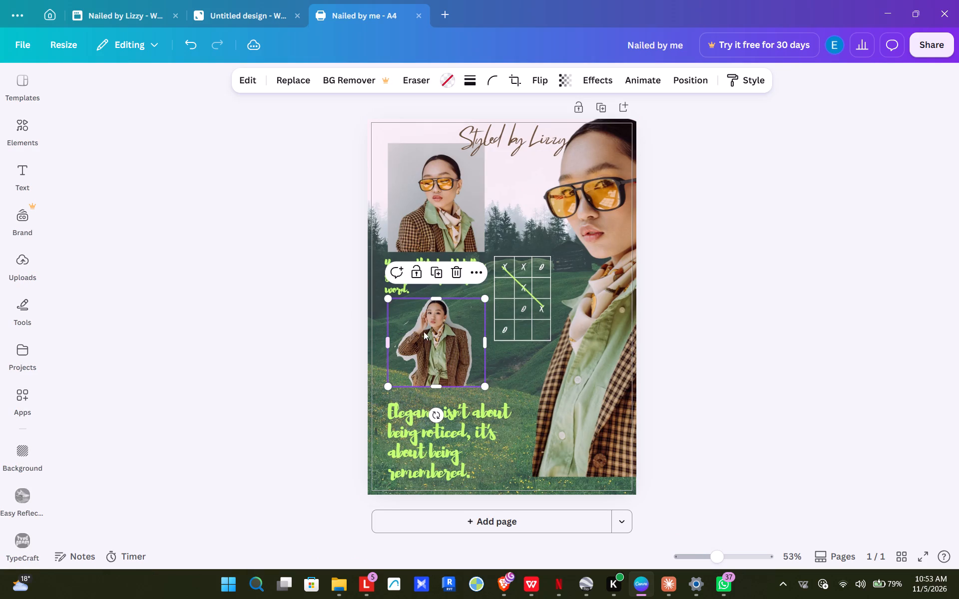
# Reopen the lower portrait cutout in the Pixel Eraser.
pyautogui.scroll(7, 434, 338)
pyautogui.scroll(-1, 435, 338)
pyautogui.scroll(1, 435, 338)
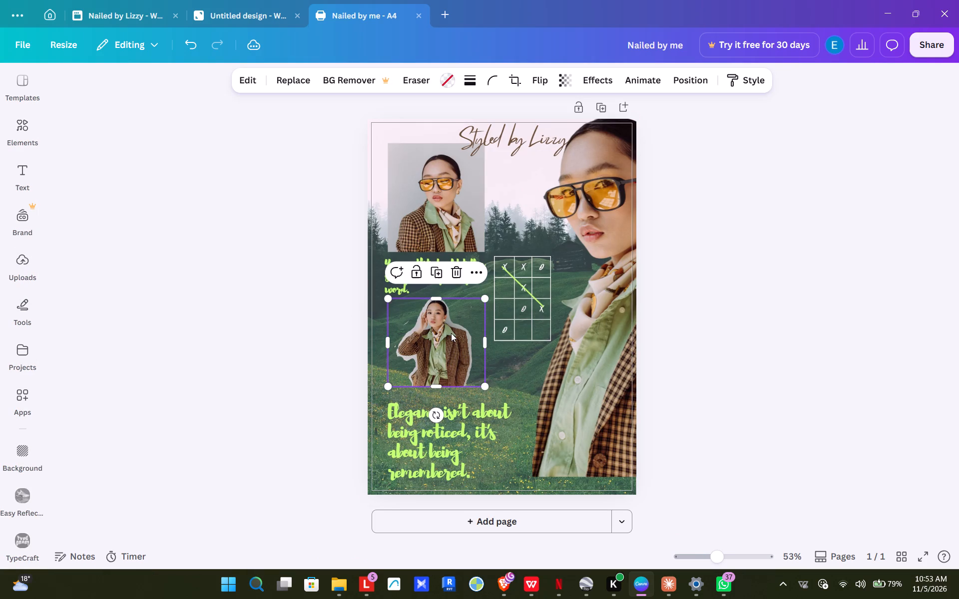
pyautogui.click(451, 333)
pyautogui.click(451, 333)
pyautogui.click(414, 83)
pyautogui.click(412, 135)
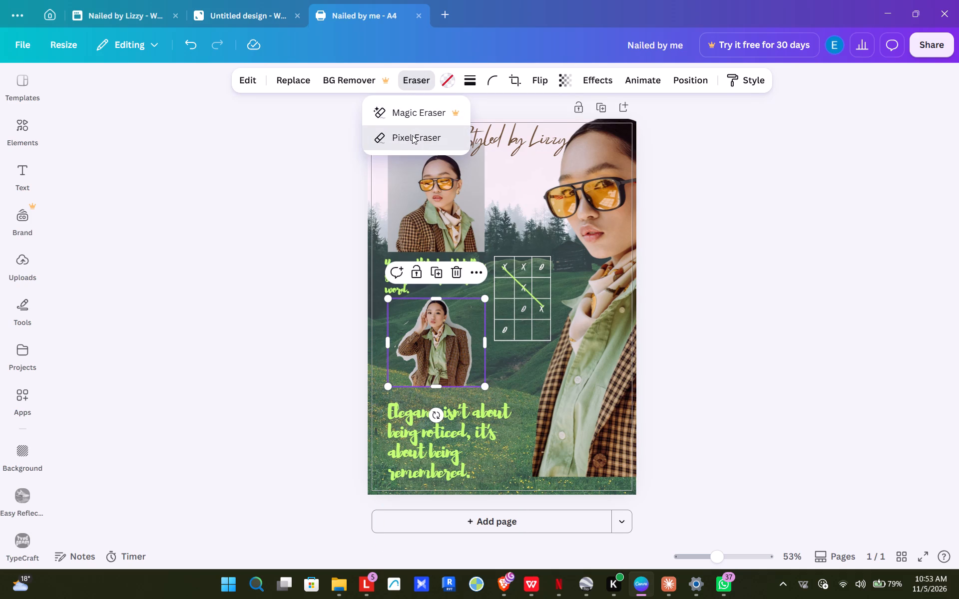
pyautogui.click(404, 141)
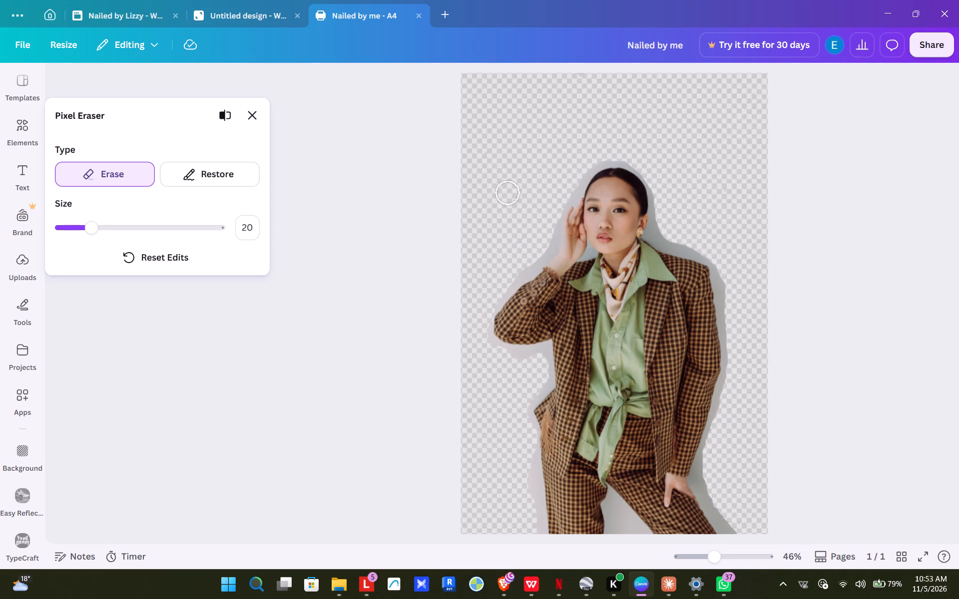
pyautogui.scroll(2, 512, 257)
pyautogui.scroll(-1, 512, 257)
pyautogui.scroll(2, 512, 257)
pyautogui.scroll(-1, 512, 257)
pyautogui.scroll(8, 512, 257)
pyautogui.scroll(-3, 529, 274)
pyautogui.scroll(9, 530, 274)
# Erase the grey fringe under the bent elbow and along the jacket's waist down to the hem.
pyautogui.moveTo(501, 151); pyautogui.dragTo(562, 99)
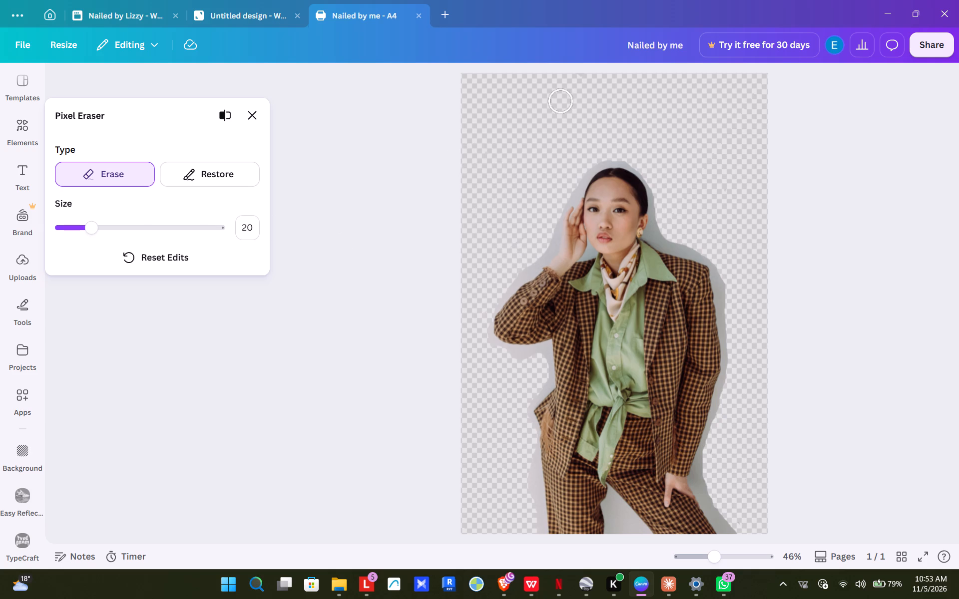
pyautogui.moveTo(562, 99); pyautogui.dragTo(477, 346)
pyautogui.moveTo(477, 346); pyautogui.dragTo(519, 360)
pyautogui.moveTo(519, 360); pyautogui.dragTo(522, 379)
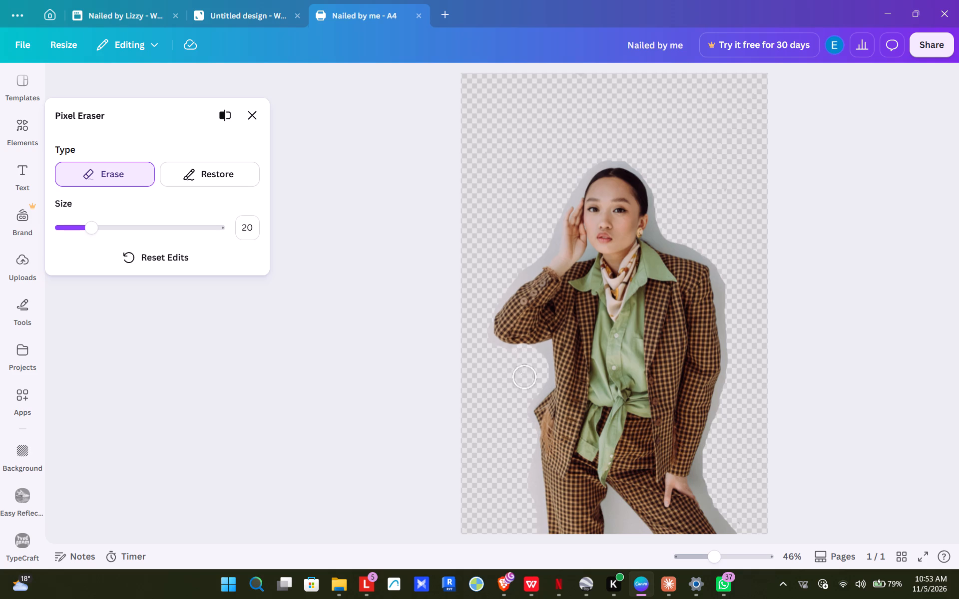
pyautogui.moveTo(522, 379); pyautogui.dragTo(491, 356)
pyautogui.moveTo(491, 356); pyautogui.dragTo(525, 403)
pyautogui.moveTo(525, 403); pyautogui.dragTo(541, 386)
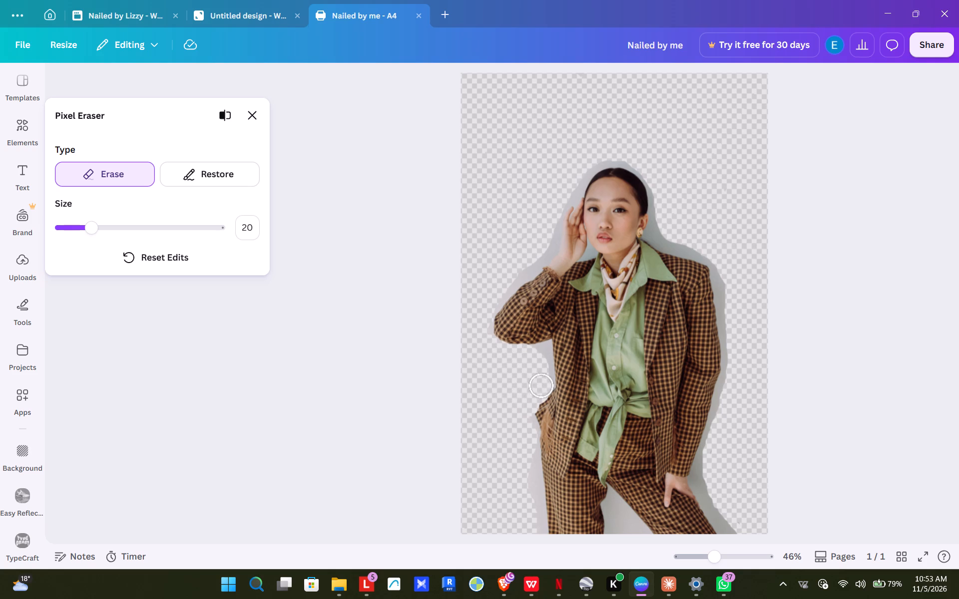
pyautogui.moveTo(541, 386); pyautogui.dragTo(542, 351)
# Erase the grey fringe along the raised arm, from the elbow past the hand to the top of the head.
pyautogui.moveTo(542, 351); pyautogui.dragTo(484, 312)
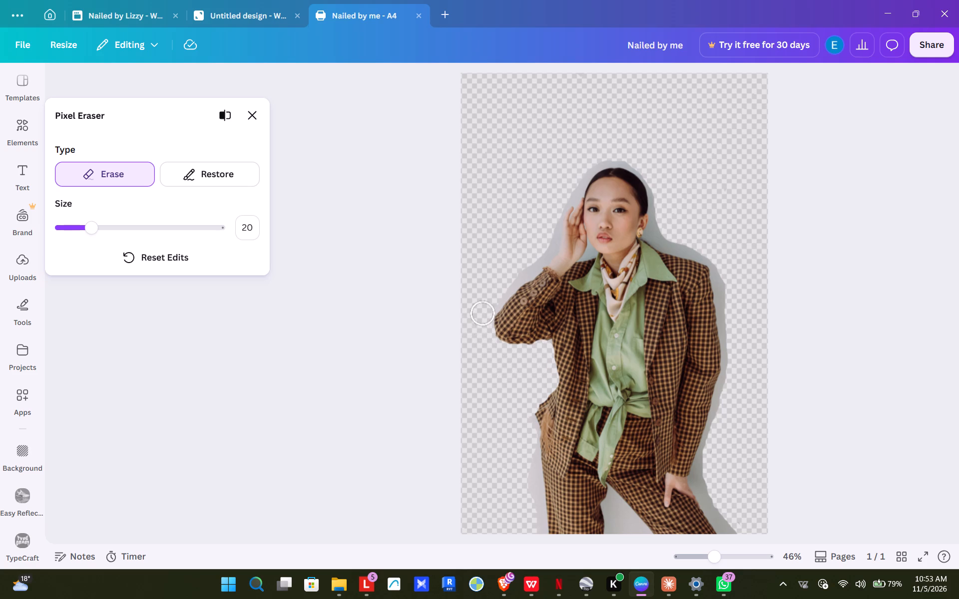
pyautogui.moveTo(484, 312); pyautogui.dragTo(520, 278)
pyautogui.moveTo(520, 278); pyautogui.dragTo(550, 214)
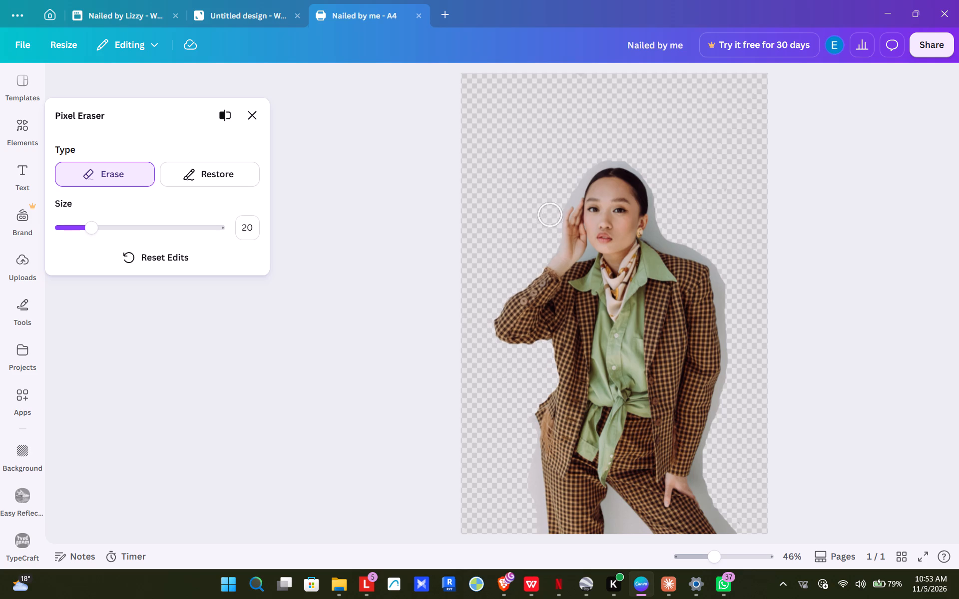
pyautogui.moveTo(550, 214); pyautogui.dragTo(610, 158)
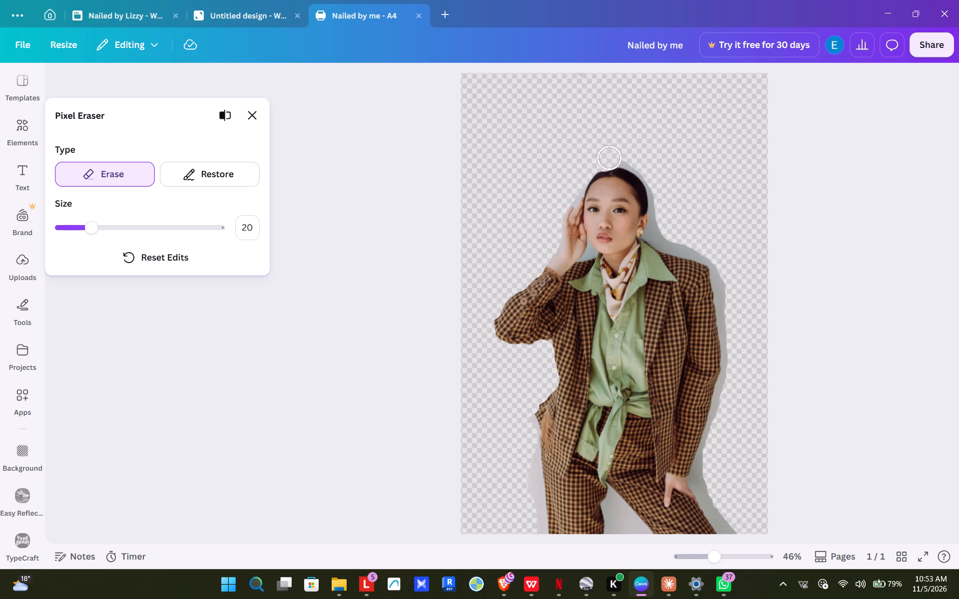
# Erase the grey fringe on the earring side, from the head along the shoulder, sleeve and lowered hand to the outer trouser leg.
pyautogui.moveTo(610, 158); pyautogui.dragTo(658, 215)
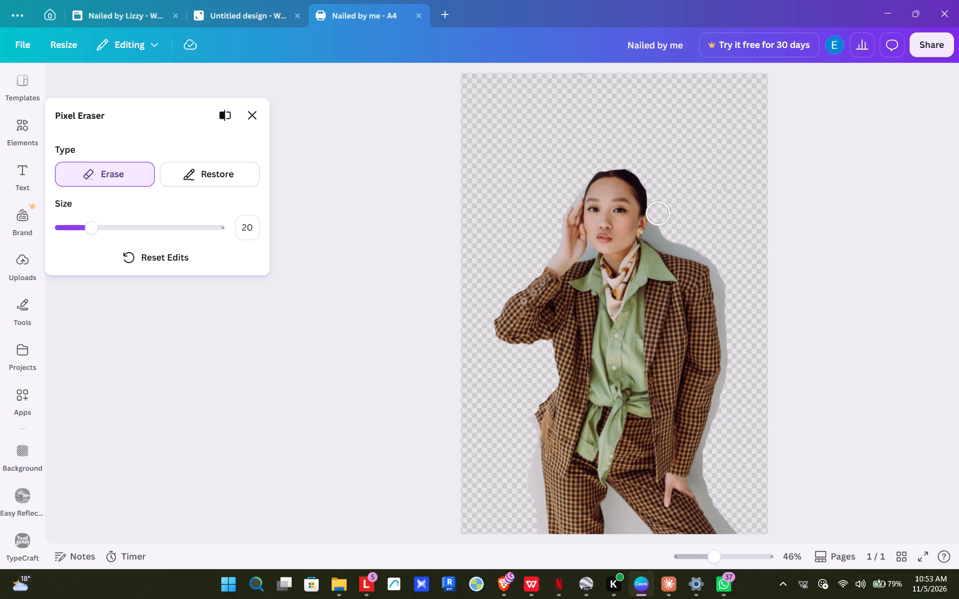
pyautogui.moveTo(658, 215); pyautogui.dragTo(710, 259)
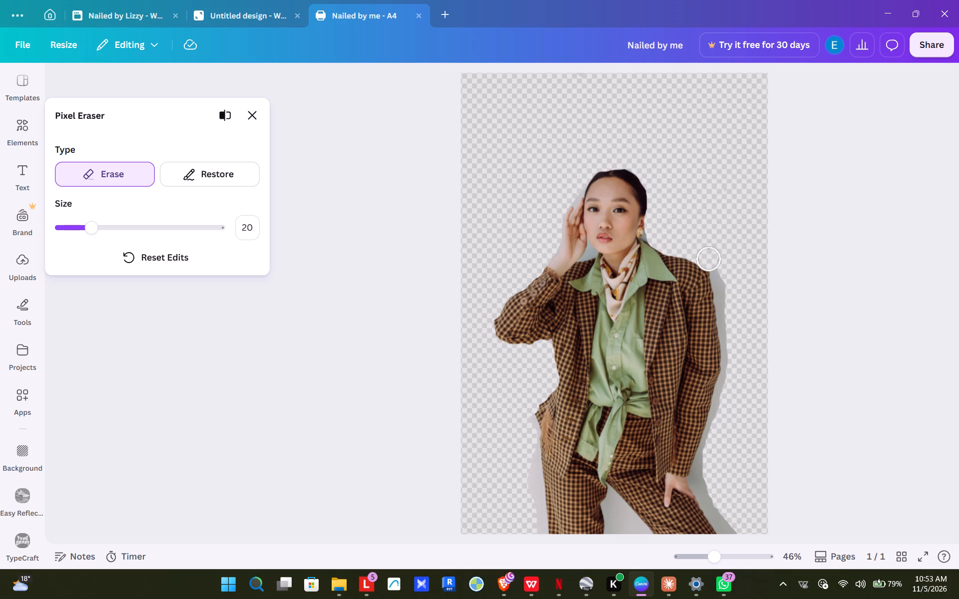
pyautogui.moveTo(710, 259); pyautogui.dragTo(751, 341)
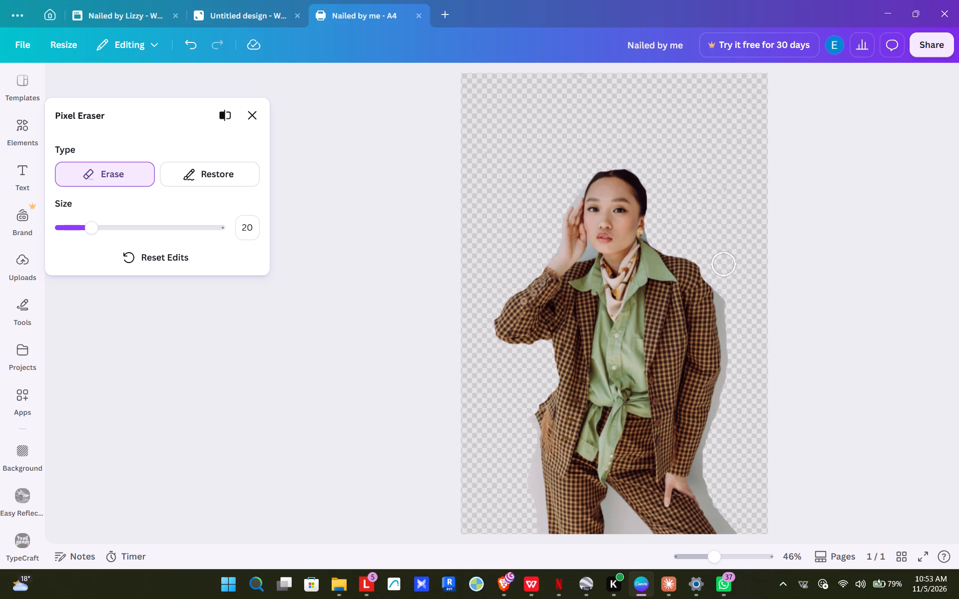
pyautogui.moveTo(723, 264); pyautogui.dragTo(727, 293)
pyautogui.moveTo(721, 279); pyautogui.dragTo(728, 306)
pyautogui.moveTo(728, 306); pyautogui.dragTo(705, 455)
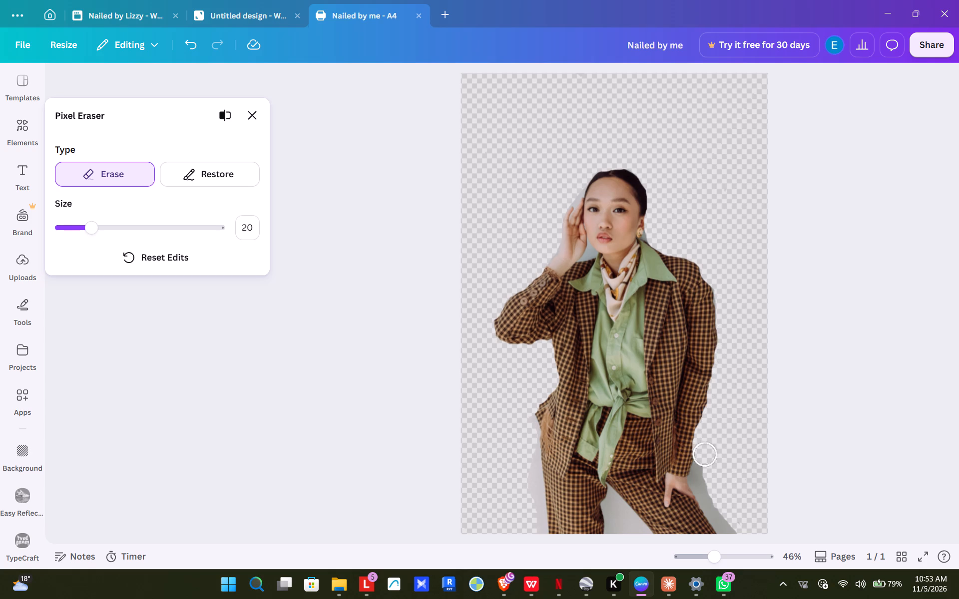
pyautogui.moveTo(705, 455); pyautogui.dragTo(735, 530)
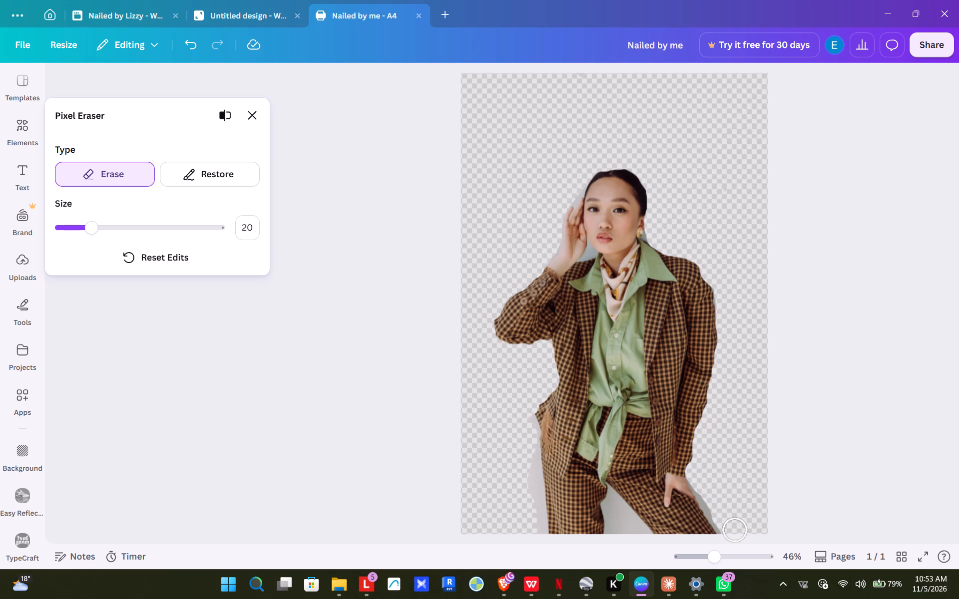
pyautogui.moveTo(735, 530); pyautogui.dragTo(694, 475)
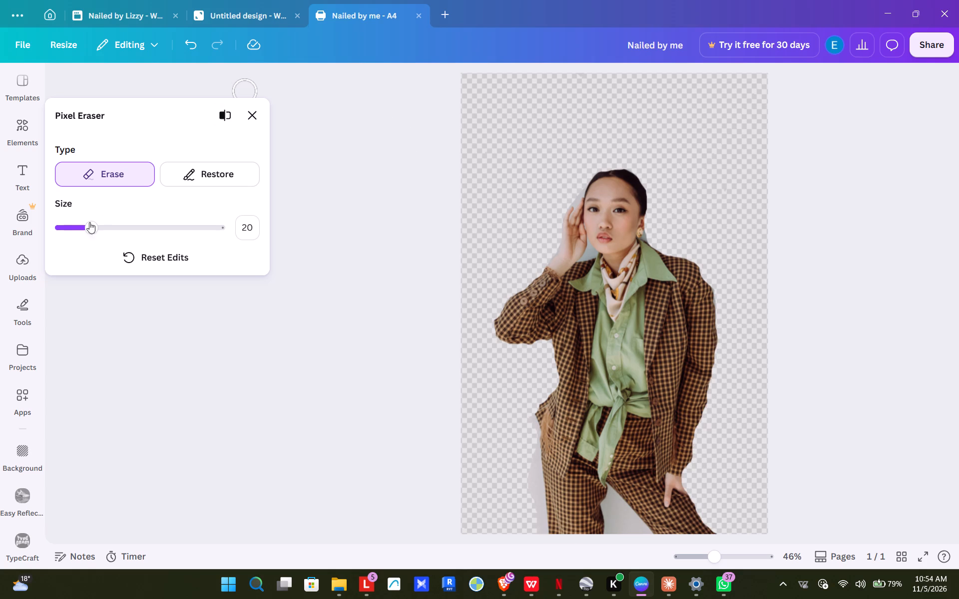
# Set the eraser size to 1 and erase the backdrop slivers around the raised fingers, the earring and between the wrist, chin and collar.
pyautogui.moveTo(86, 230); pyautogui.dragTo(28, 227)
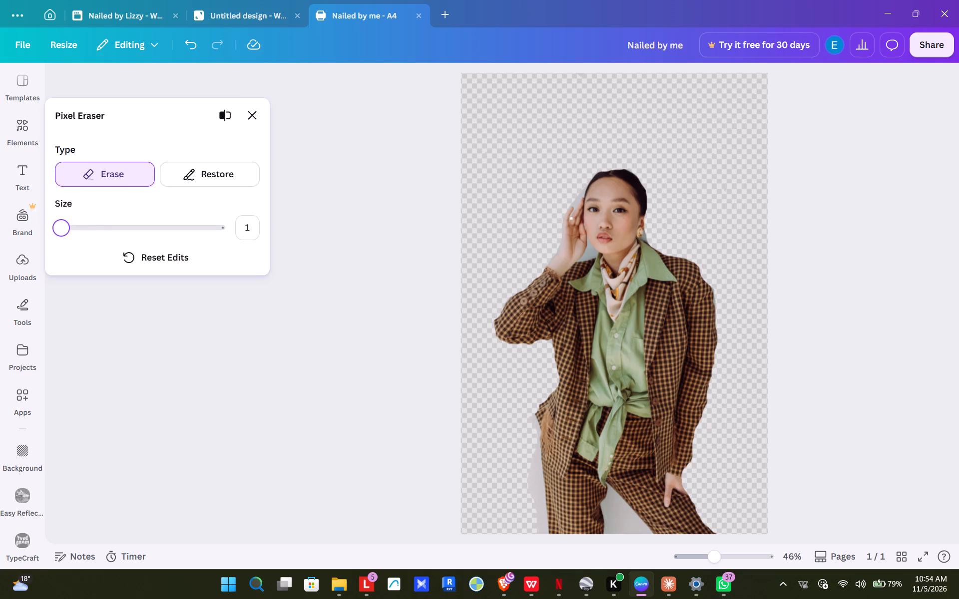
pyautogui.moveTo(570, 221); pyautogui.dragTo(574, 205)
pyautogui.moveTo(574, 205); pyautogui.dragTo(578, 203)
pyautogui.moveTo(578, 203); pyautogui.dragTo(602, 166)
pyautogui.moveTo(649, 241); pyautogui.dragTo(643, 237)
pyautogui.moveTo(598, 253); pyautogui.dragTo(586, 238)
pyautogui.moveTo(586, 238); pyautogui.dragTo(592, 255)
pyautogui.moveTo(592, 255); pyautogui.dragTo(583, 258)
pyautogui.moveTo(583, 258); pyautogui.dragTo(588, 250)
# Erase the edge of the backdrop strip along the trouser leg below the raised arm, from the jacket hem to the image bottom.
pyautogui.moveTo(532, 415); pyautogui.dragTo(536, 429)
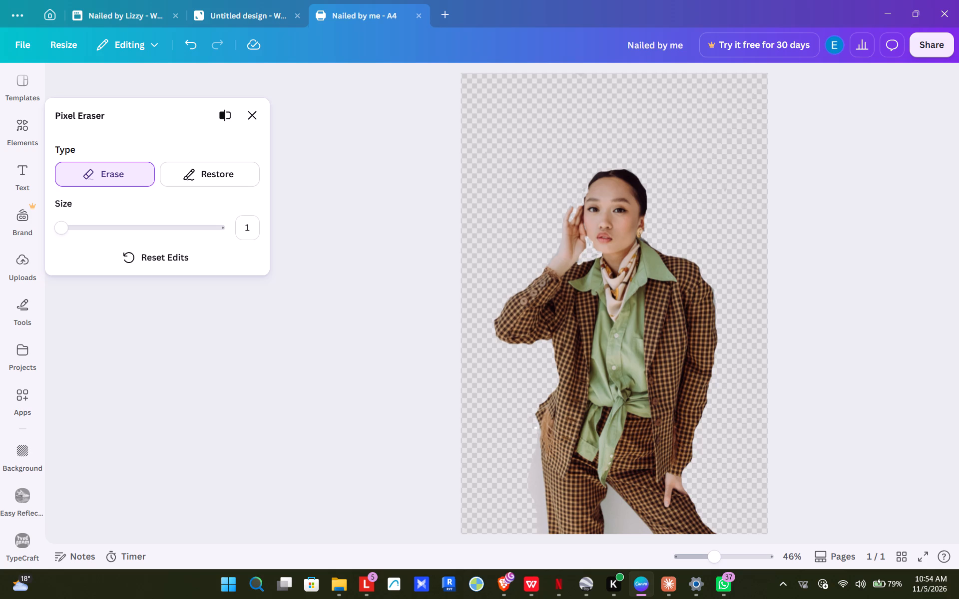
pyautogui.moveTo(536, 429); pyautogui.dragTo(542, 497)
pyautogui.moveTo(542, 497); pyautogui.dragTo(542, 528)
pyautogui.moveTo(542, 528); pyautogui.dragTo(544, 526)
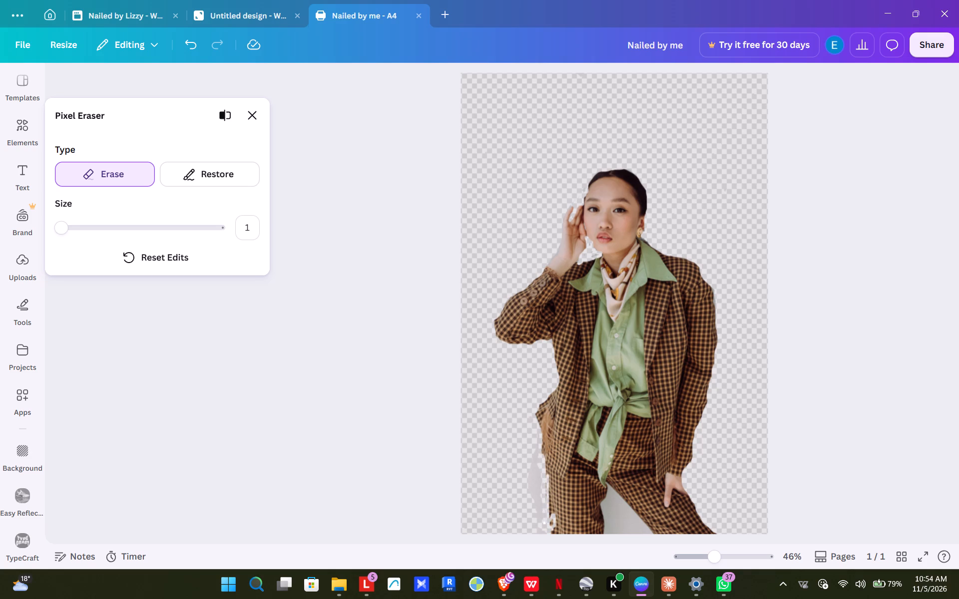
pyautogui.moveTo(544, 526); pyautogui.dragTo(546, 536)
# Set the eraser size to 13, erase the remaining grey patch beside that trouser leg, and close the Pixel Eraser.
pyautogui.click(223, 177)
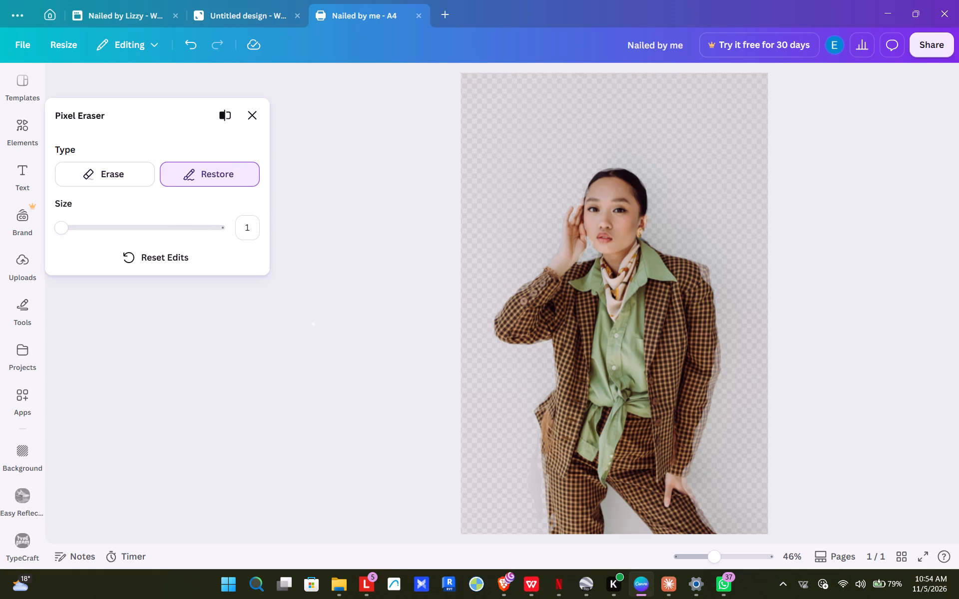
pyautogui.click(96, 174)
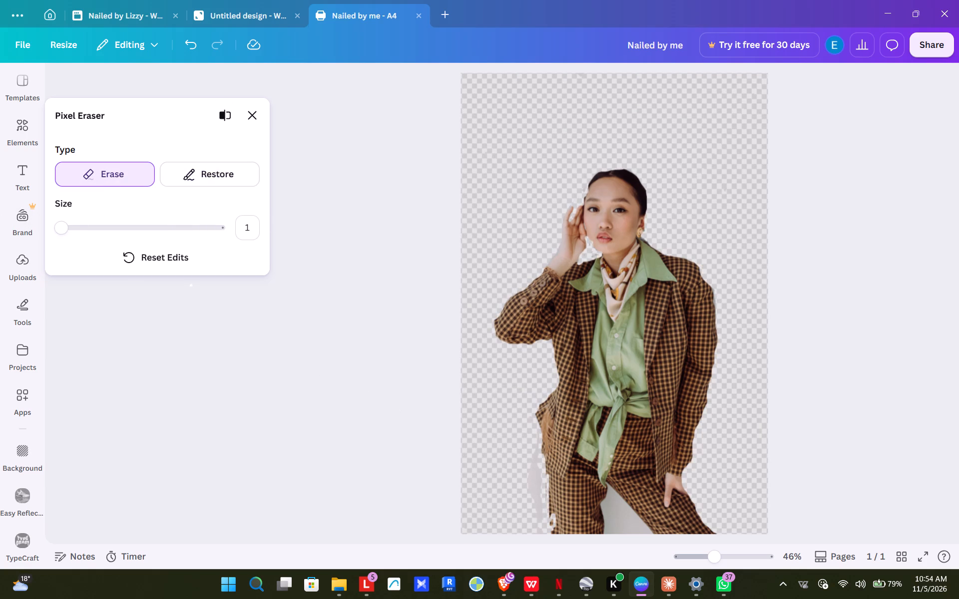
pyautogui.click(79, 231)
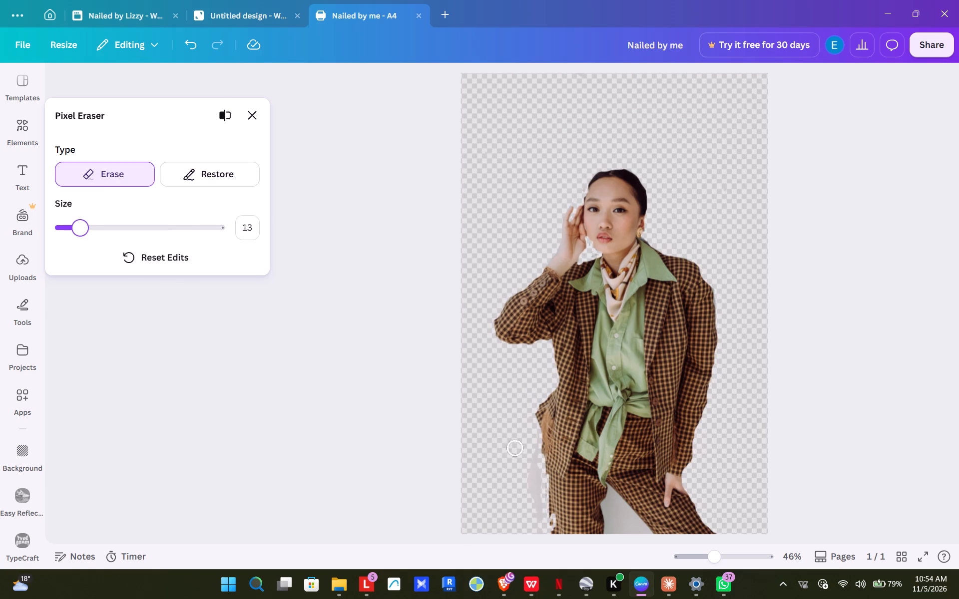
pyautogui.moveTo(528, 435); pyautogui.dragTo(537, 463)
pyautogui.moveTo(537, 463); pyautogui.dragTo(523, 481)
pyautogui.moveTo(523, 481); pyautogui.dragTo(526, 491)
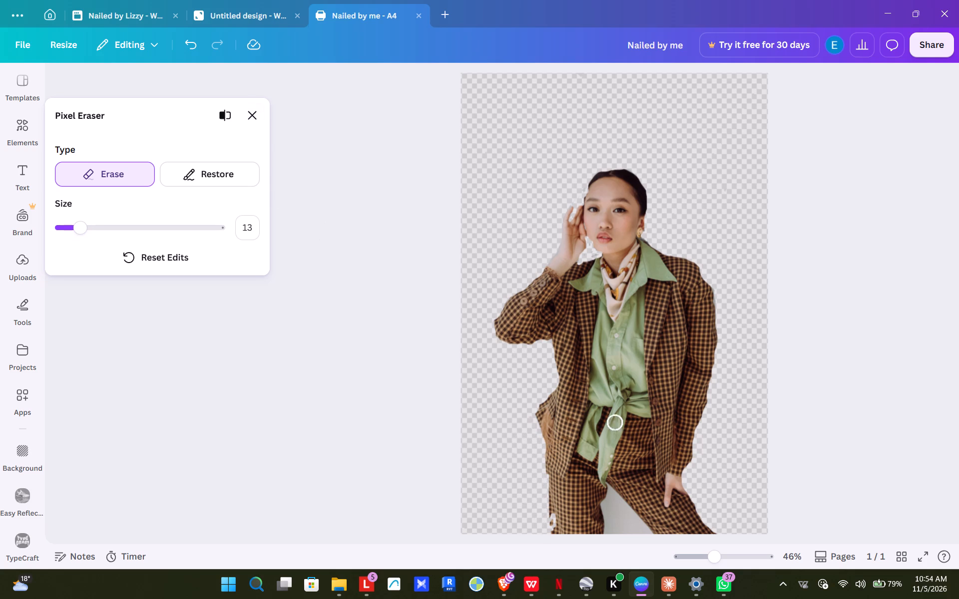
pyautogui.click(235, 117)
pyautogui.click(234, 116)
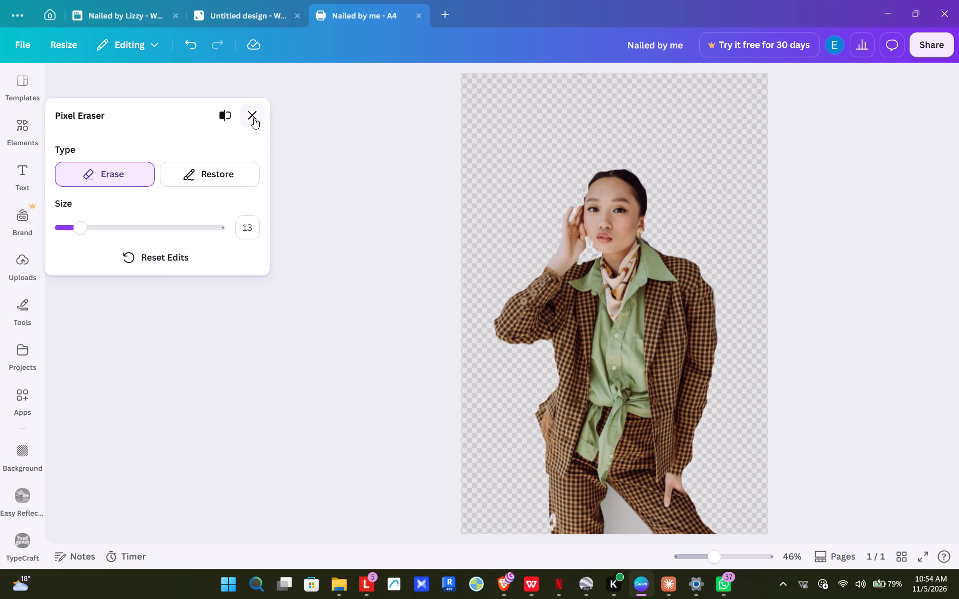
pyautogui.click(302, 142)
pyautogui.click(254, 115)
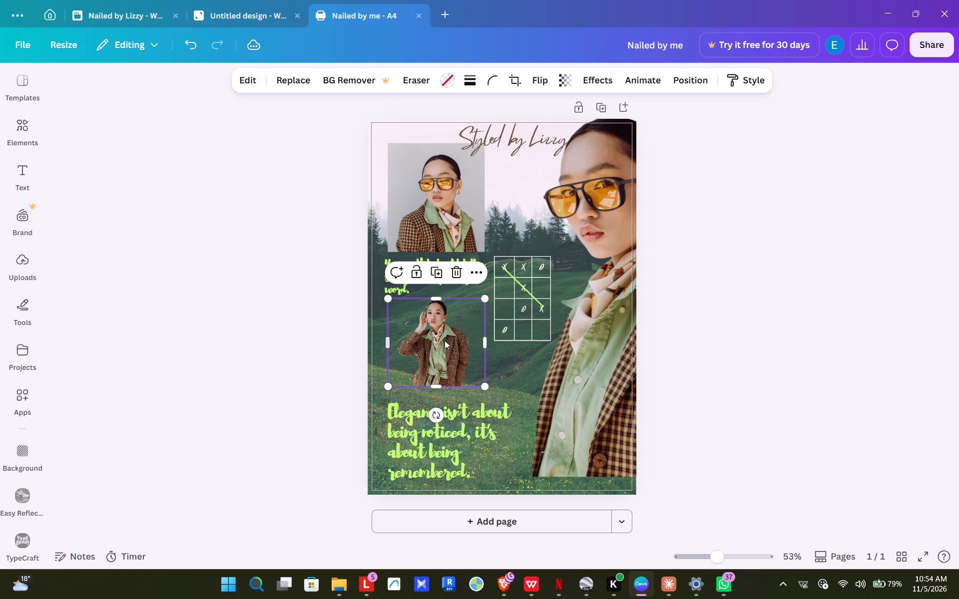
# Enlarge the lower portrait to fill the space above the "Elegance" quote and nudge the upper portrait slightly up and left.
pyautogui.click(434, 338)
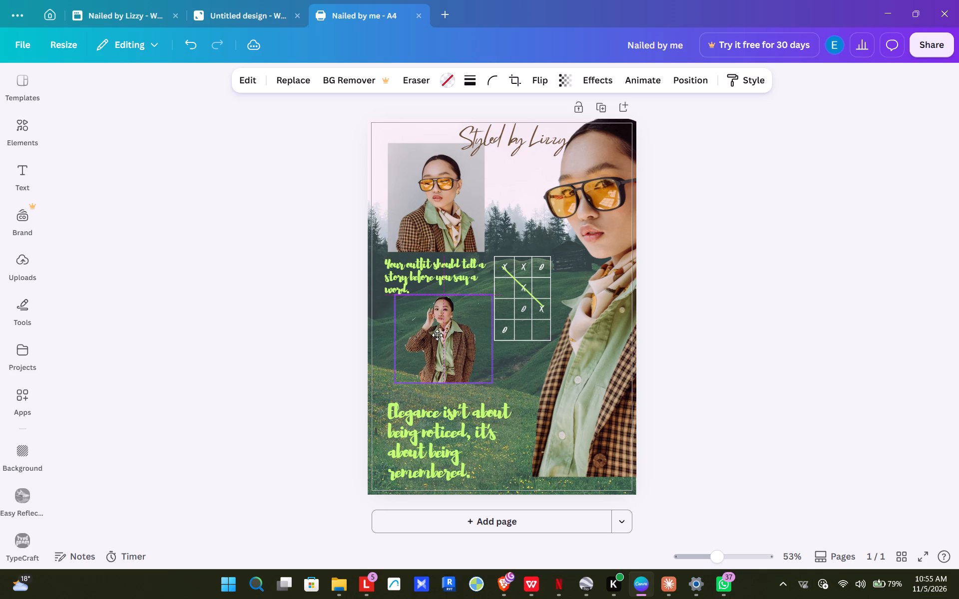
pyautogui.moveTo(437, 223); pyautogui.dragTo(431, 217)
pyautogui.click(441, 333)
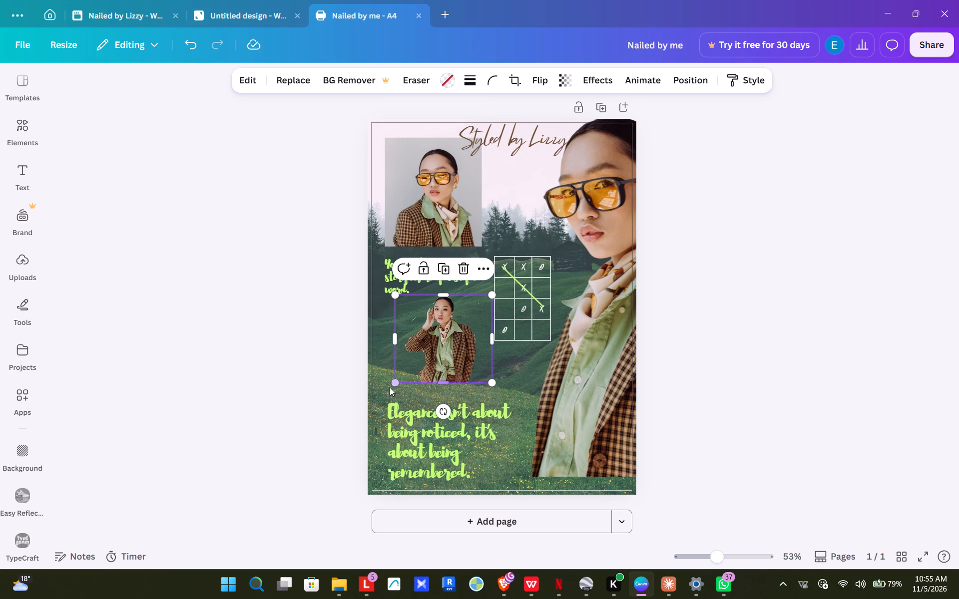
pyautogui.moveTo(395, 384); pyautogui.dragTo(373, 398)
pyautogui.moveTo(426, 354); pyautogui.dragTo(436, 351)
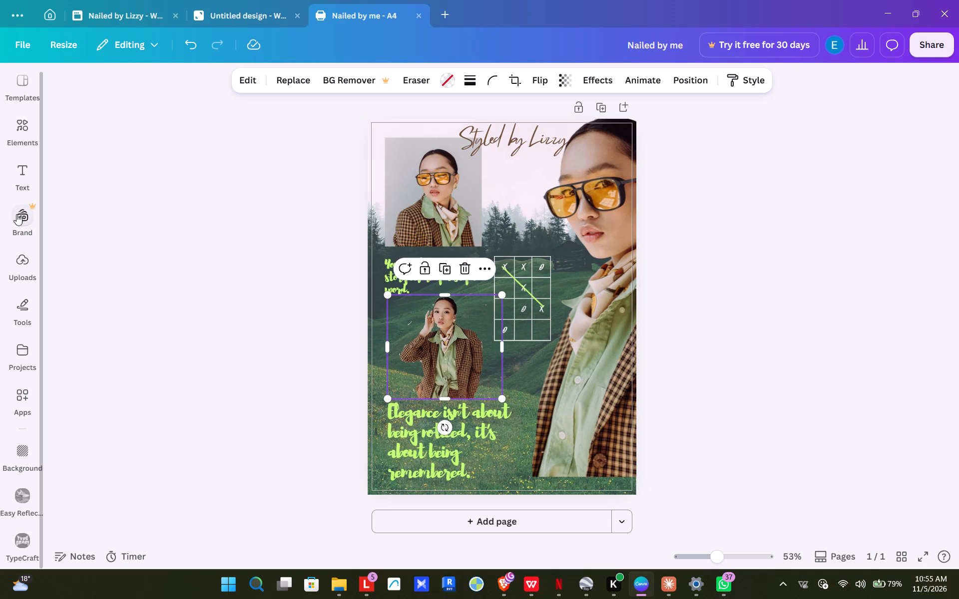
# Search the graphics for "STARS" and add the golden faceted five-pointed star to the poster.
pyautogui.click(22, 305)
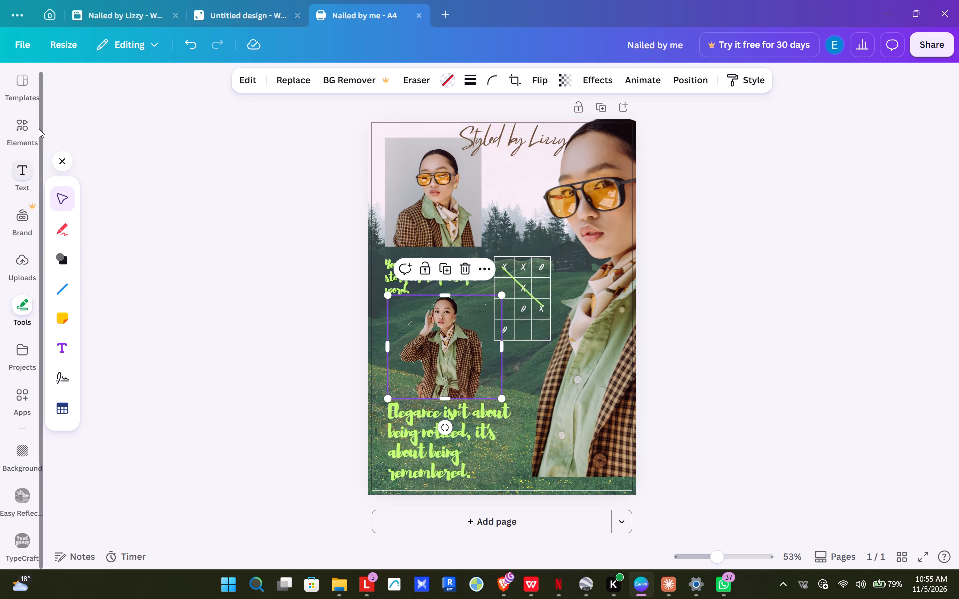
pyautogui.click(18, 126)
pyautogui.click(57, 76)
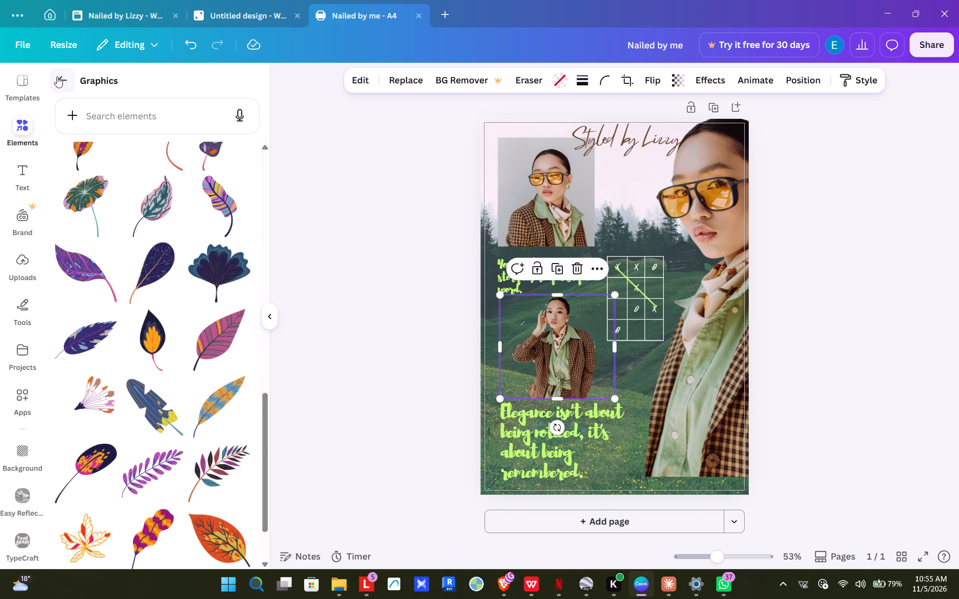
pyautogui.click(95, 122)
pyautogui.write('STARS')
pyautogui.press('Return')
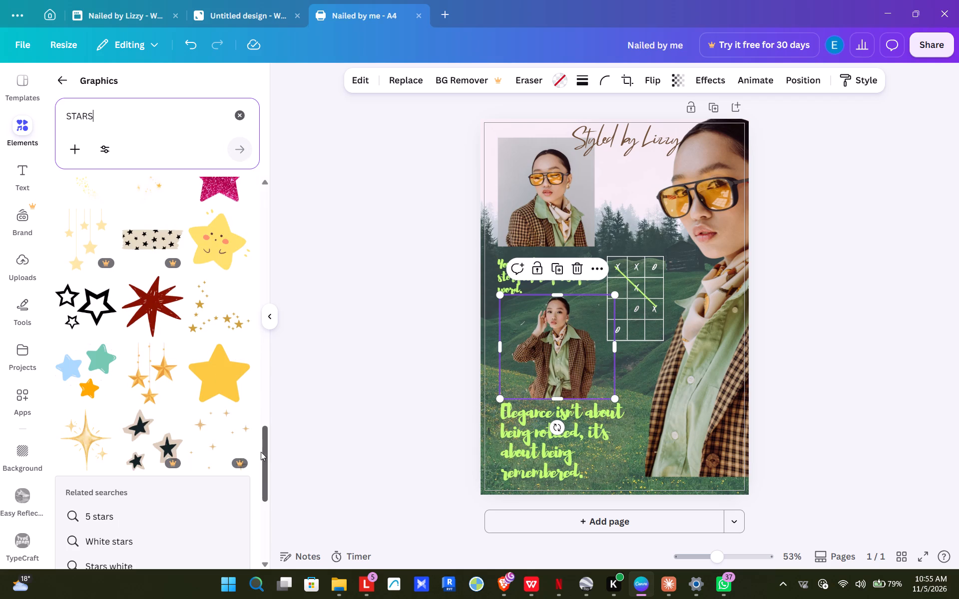
pyautogui.moveTo(264, 455); pyautogui.dragTo(265, 420)
pyautogui.click(212, 279)
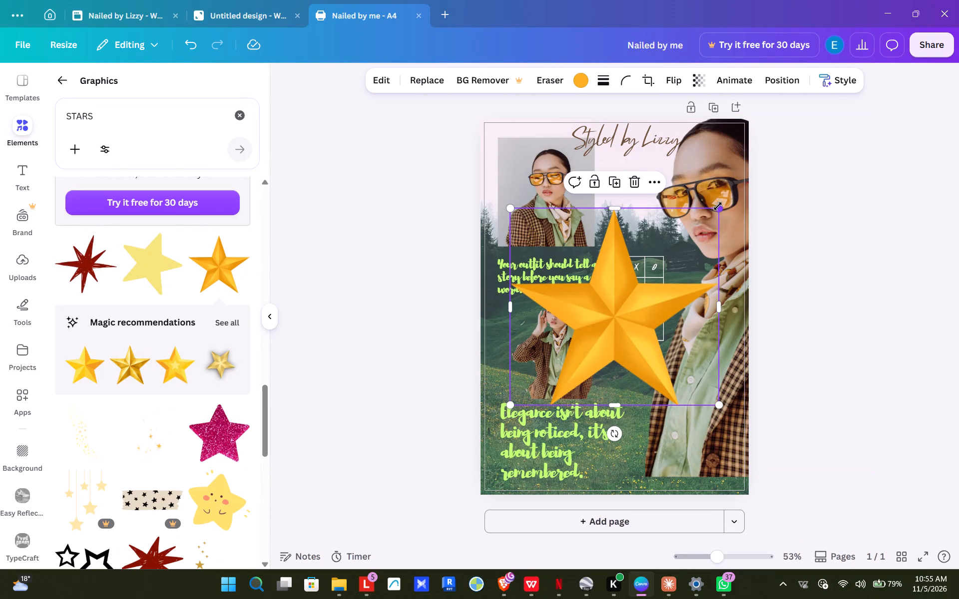
# Shrink the golden star to about 0.8 by 0.8, near the start of the "Elegance" quote.
pyautogui.moveTo(718, 206); pyautogui.dragTo(505, 382)
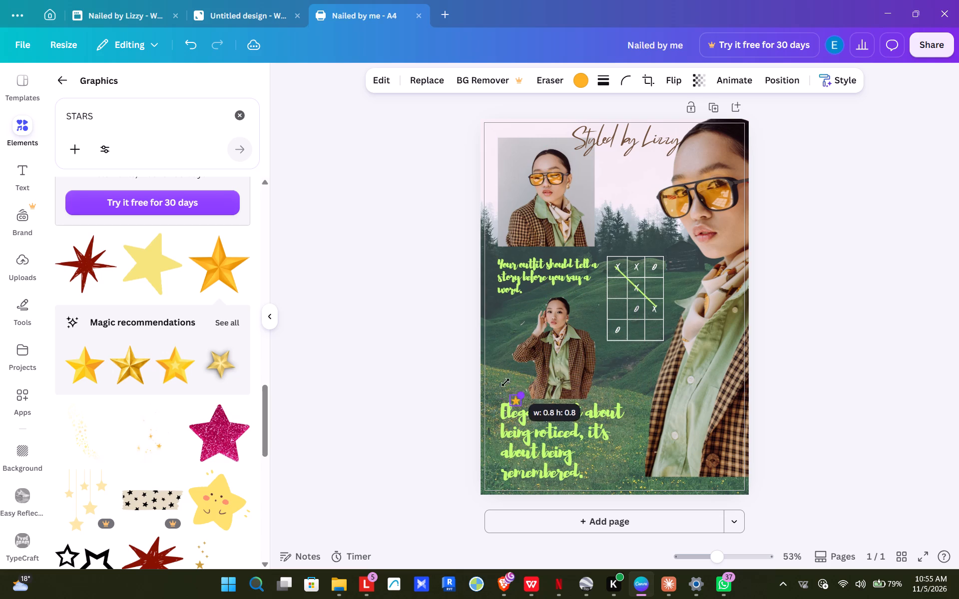
pyautogui.moveTo(505, 382); pyautogui.dragTo(515, 384)
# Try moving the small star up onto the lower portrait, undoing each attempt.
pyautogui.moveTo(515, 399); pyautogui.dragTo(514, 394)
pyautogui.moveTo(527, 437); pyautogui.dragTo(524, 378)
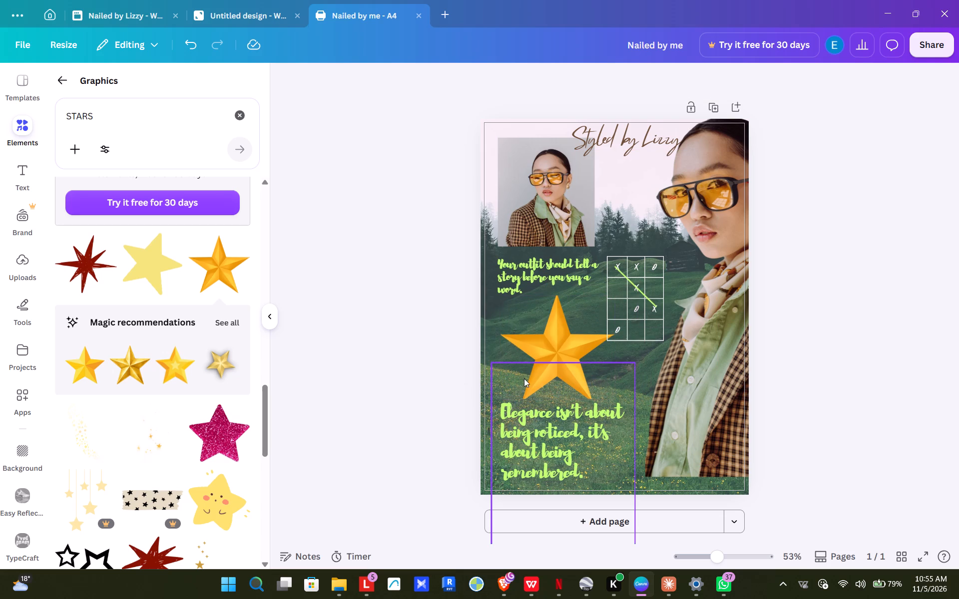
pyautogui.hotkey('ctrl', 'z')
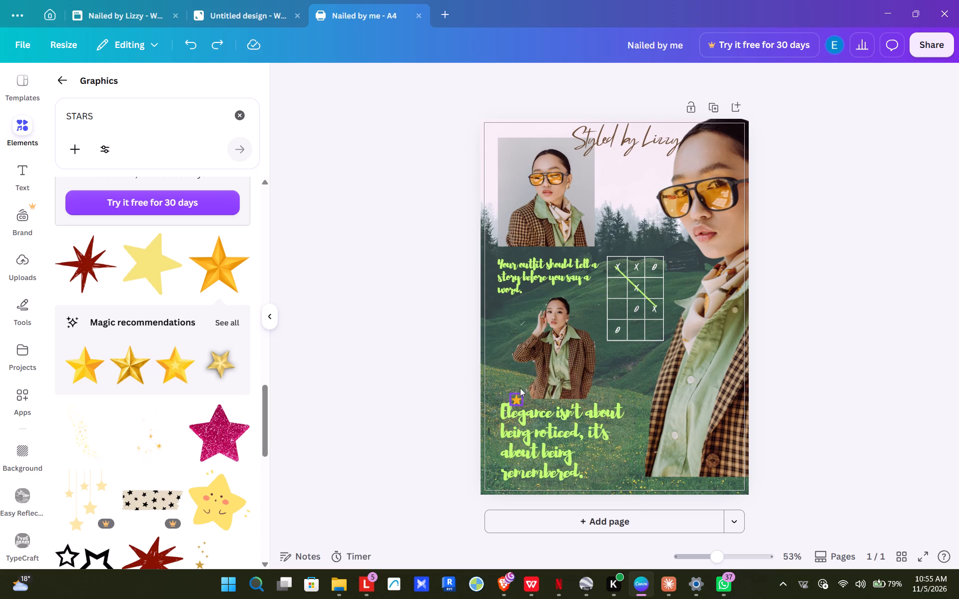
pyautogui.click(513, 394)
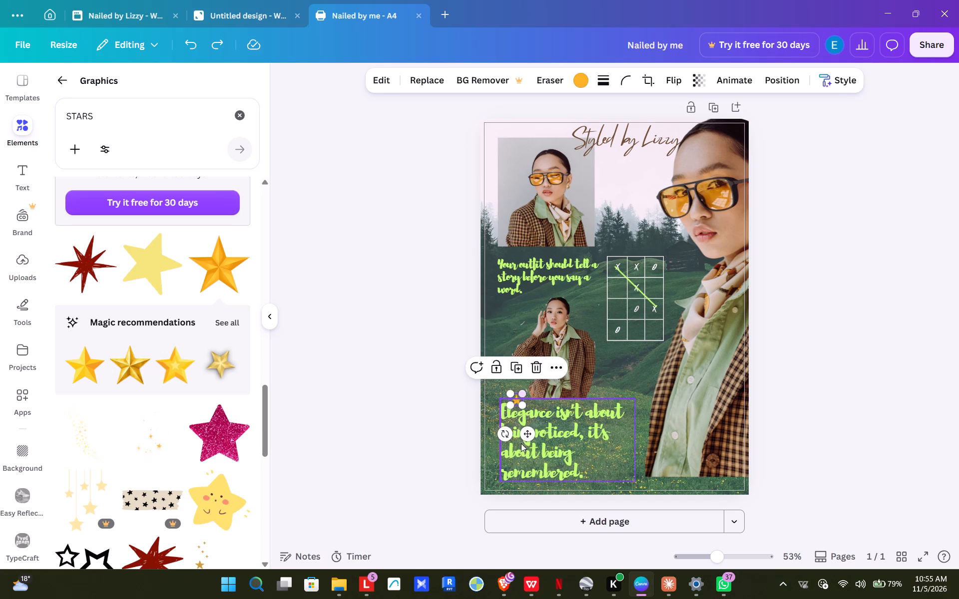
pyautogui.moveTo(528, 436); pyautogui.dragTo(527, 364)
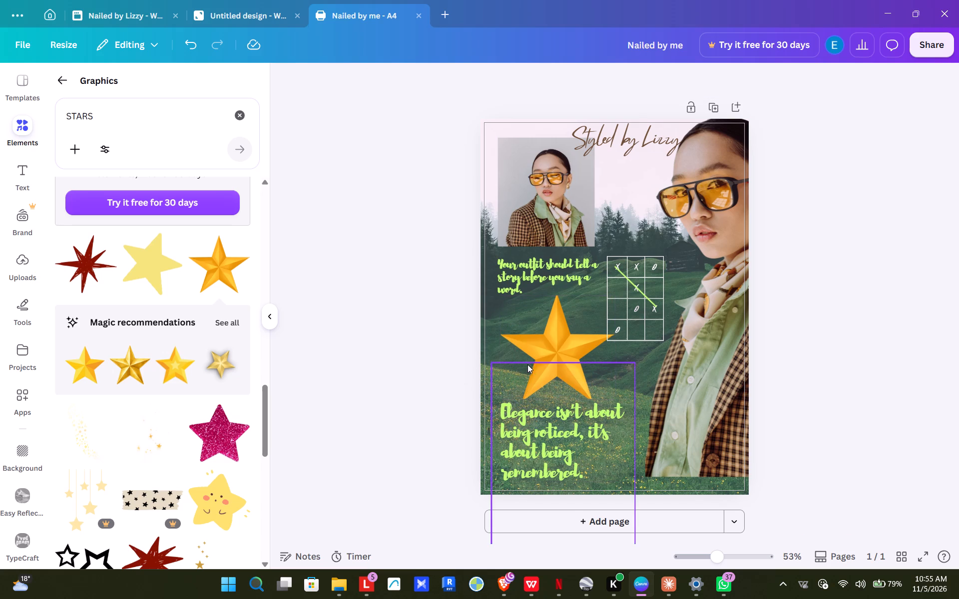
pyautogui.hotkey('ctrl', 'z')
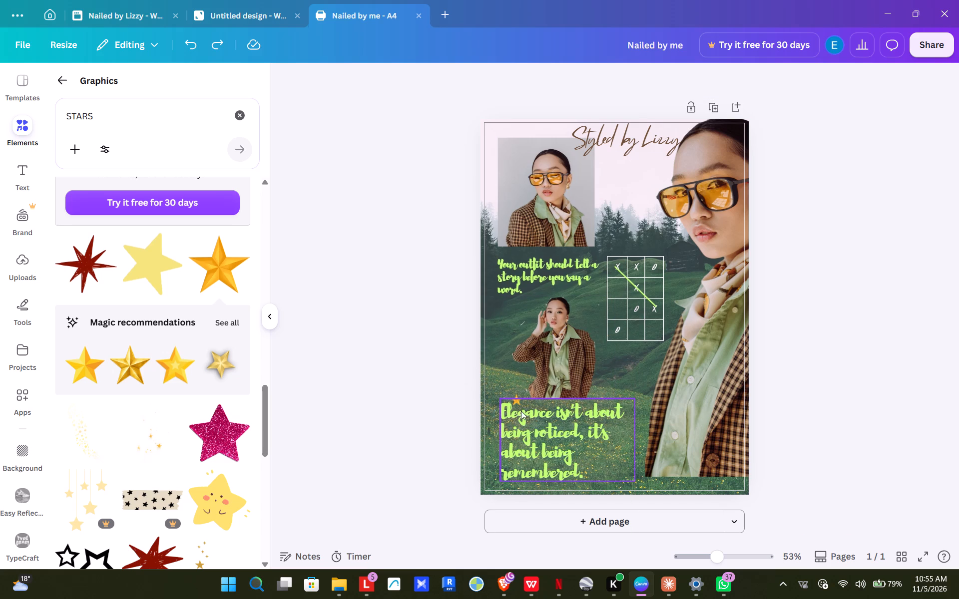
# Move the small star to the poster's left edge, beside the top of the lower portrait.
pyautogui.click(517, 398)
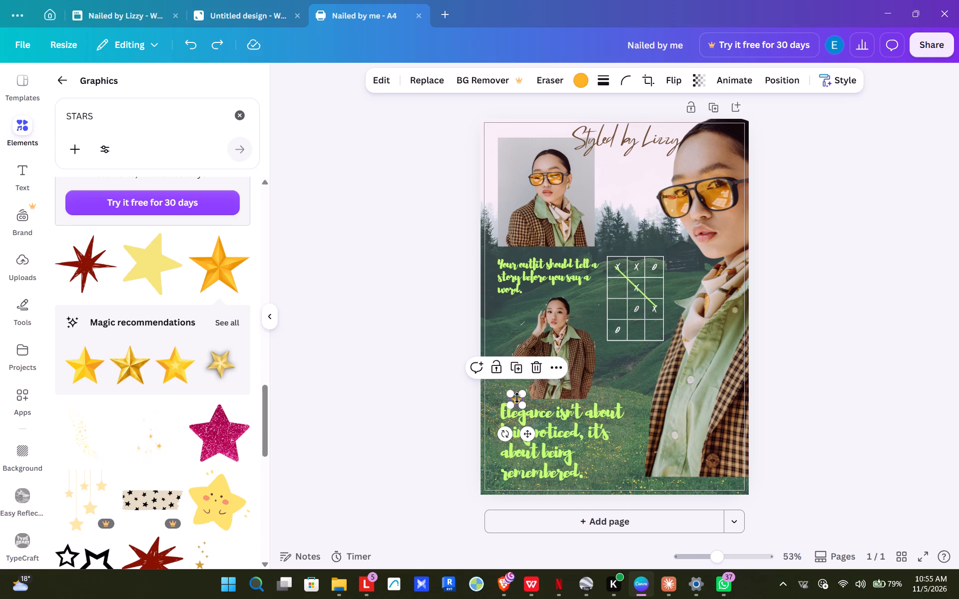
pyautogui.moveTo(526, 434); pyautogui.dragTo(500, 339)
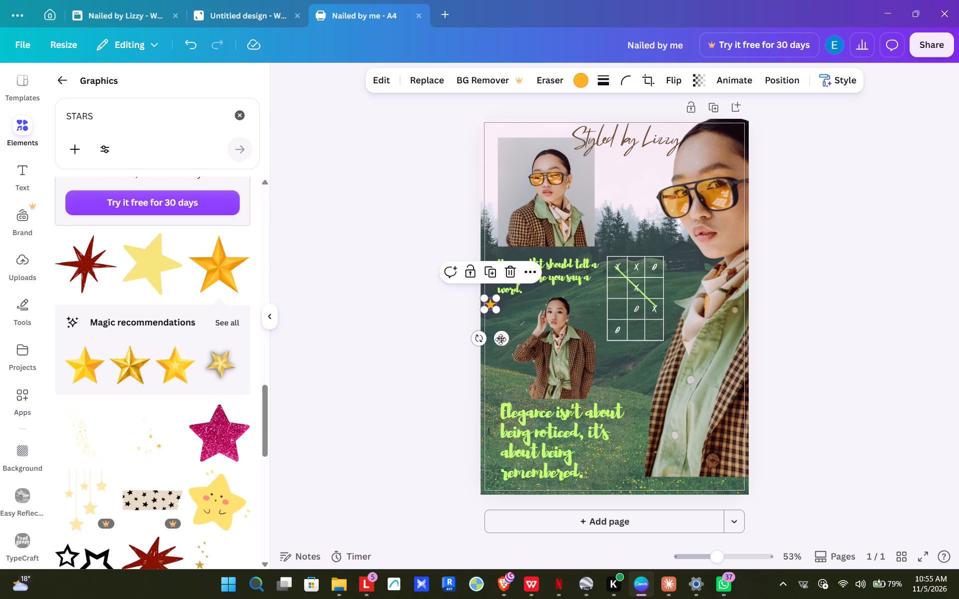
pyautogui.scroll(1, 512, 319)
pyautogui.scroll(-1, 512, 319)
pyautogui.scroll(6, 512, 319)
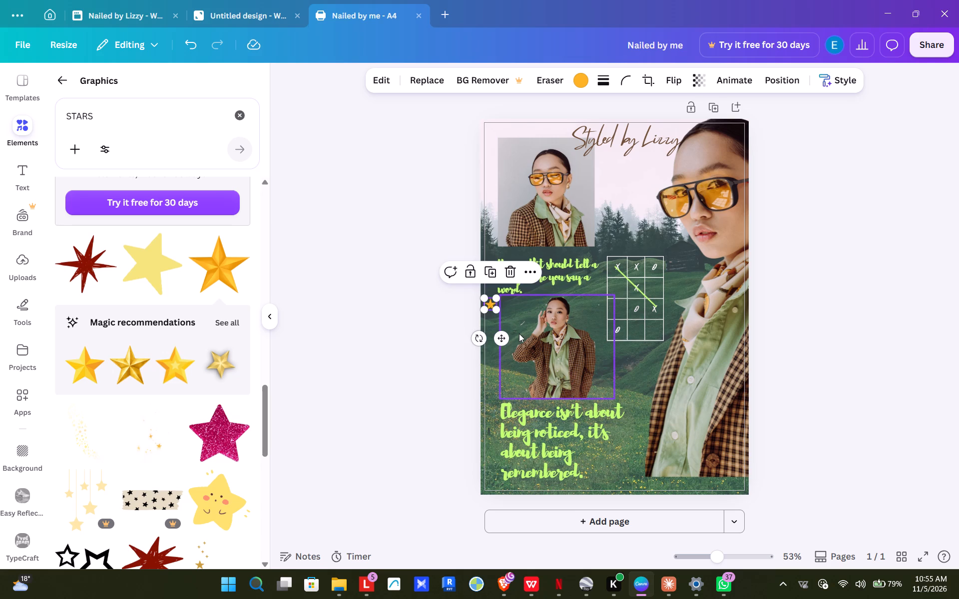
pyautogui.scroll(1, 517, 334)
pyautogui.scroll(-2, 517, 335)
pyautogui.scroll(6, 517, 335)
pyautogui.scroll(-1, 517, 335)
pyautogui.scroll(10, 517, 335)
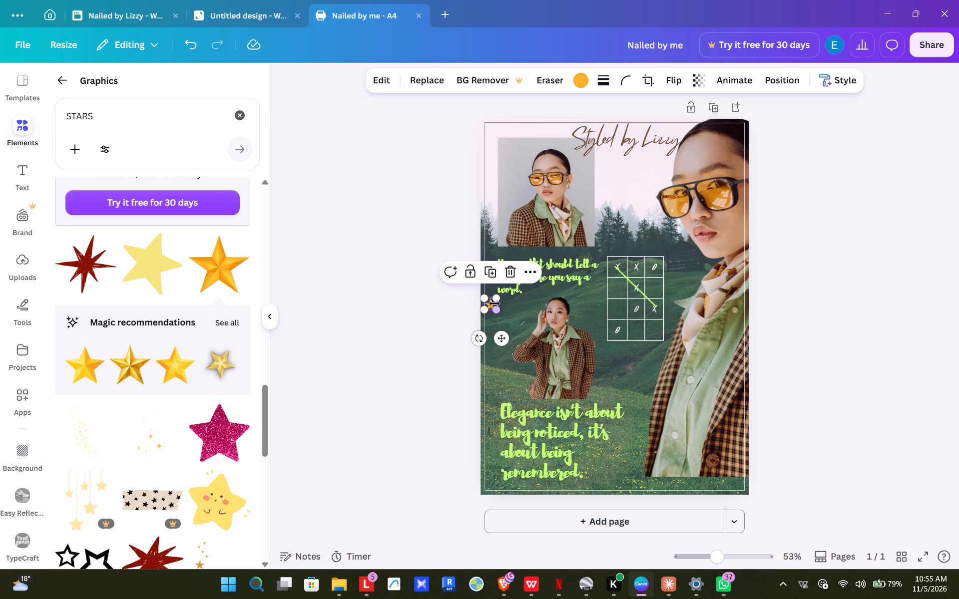
# Lock the lower portrait cutout in place and deselect it.
pyautogui.click(544, 329)
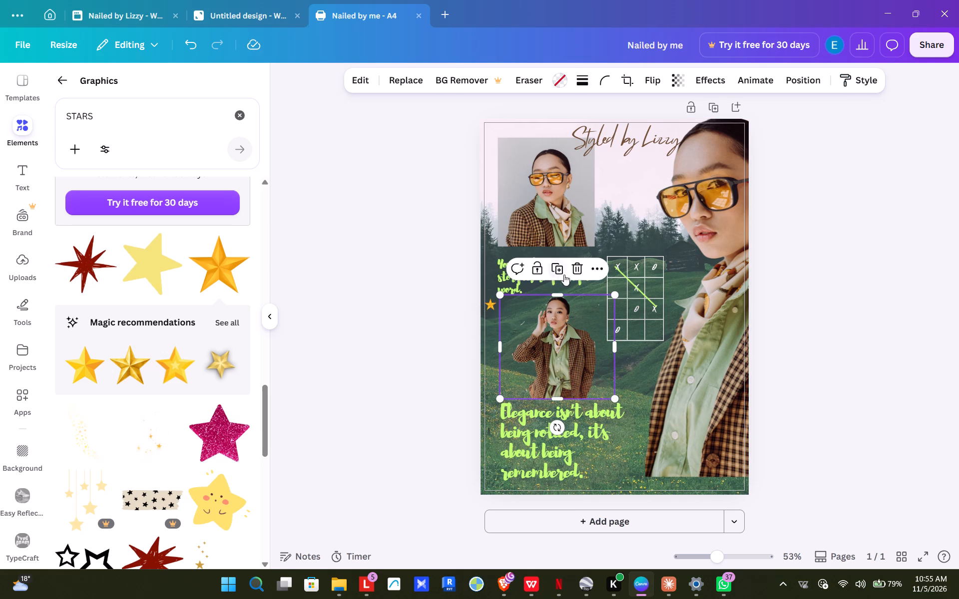
pyautogui.click(545, 267)
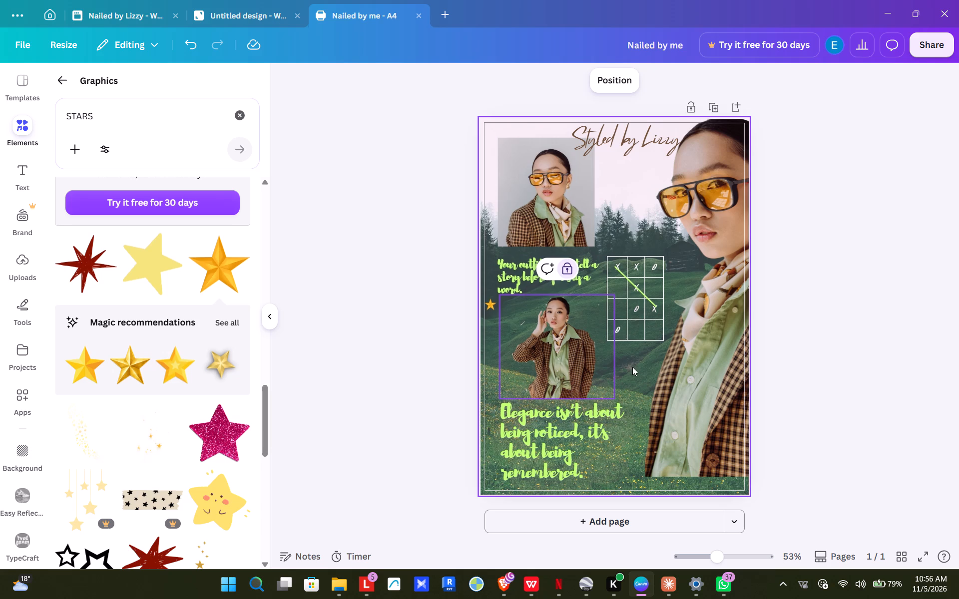
pyautogui.click(639, 371)
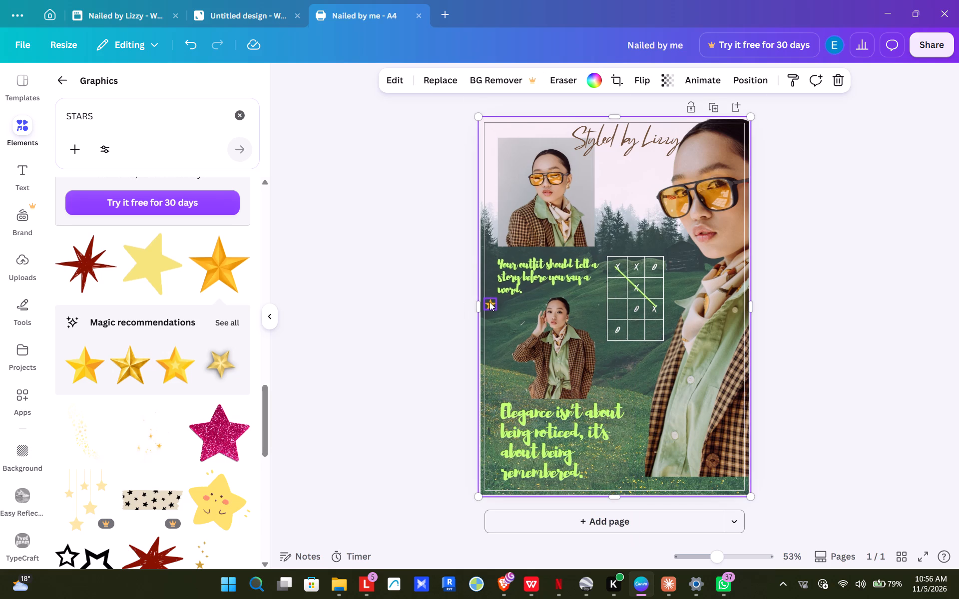
# Move the star next to the raised hand in the lower portrait and duplicate it.
pyautogui.moveTo(489, 302); pyautogui.dragTo(523, 321)
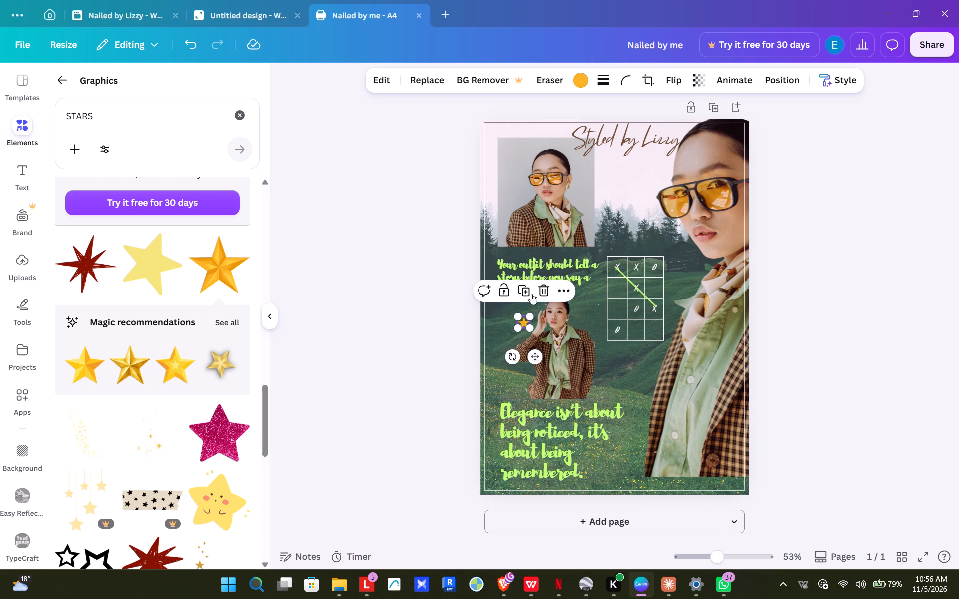
pyautogui.click(532, 289)
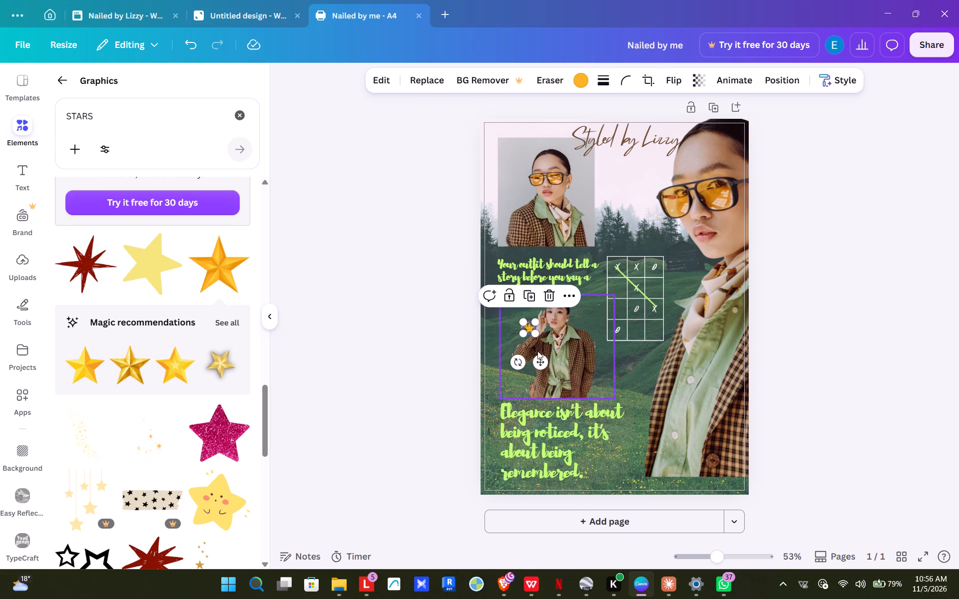
# Move the duplicated star to the gap between the lower portrait's head and the tic-tac-toe grid.
pyautogui.moveTo(543, 363); pyautogui.dragTo(585, 338)
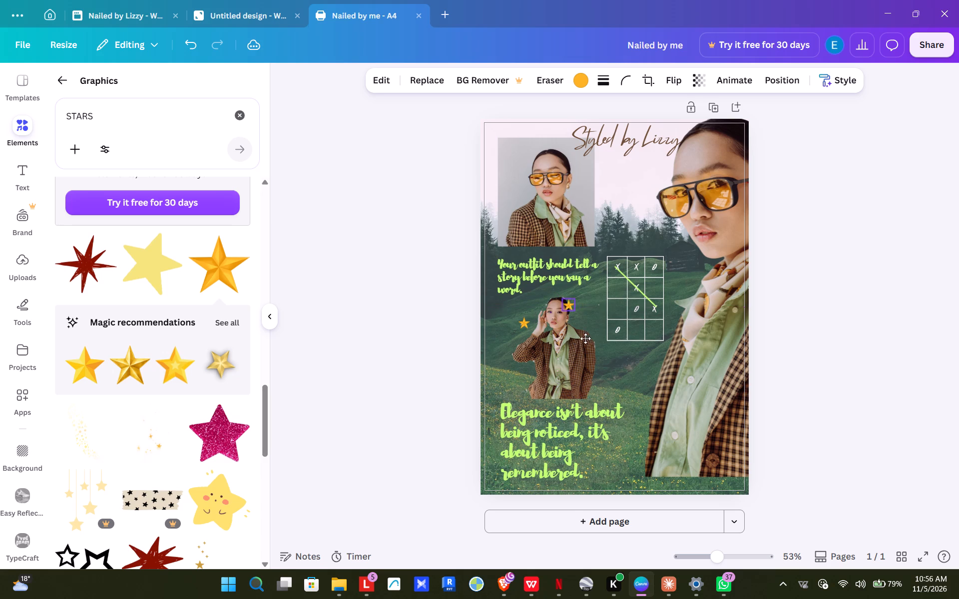
pyautogui.moveTo(585, 338); pyautogui.dragTo(609, 341)
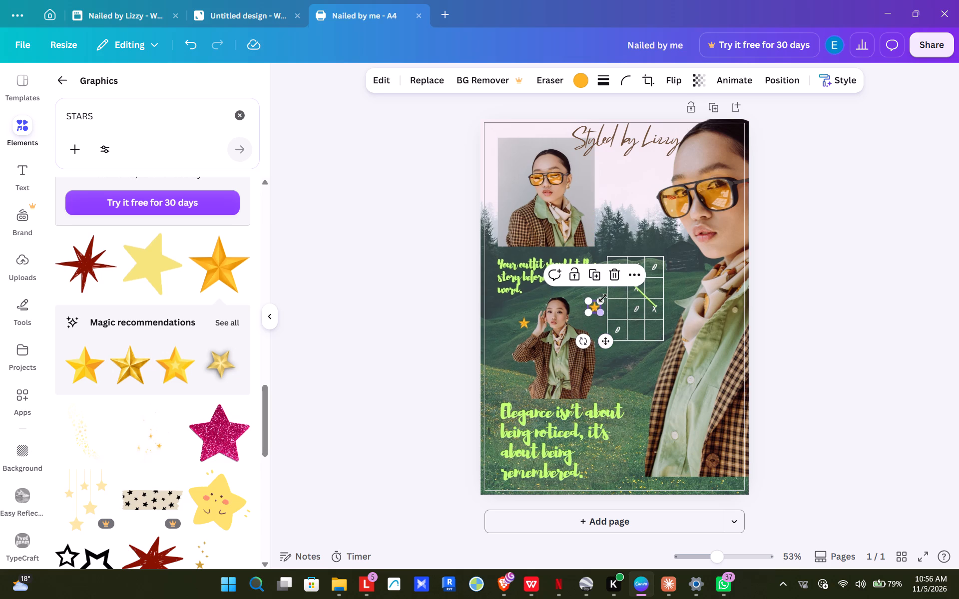
# Duplicate the star again and place the copy beside the lower portrait's bottom-left corner, just above the "Elegance" quote.
pyautogui.click(587, 273)
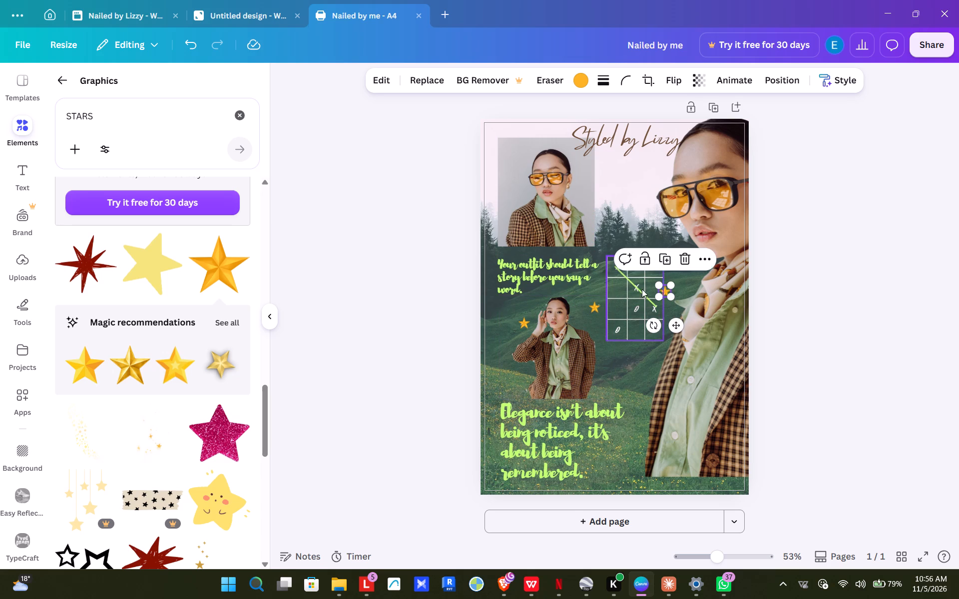
pyautogui.moveTo(677, 325); pyautogui.dragTo(677, 327)
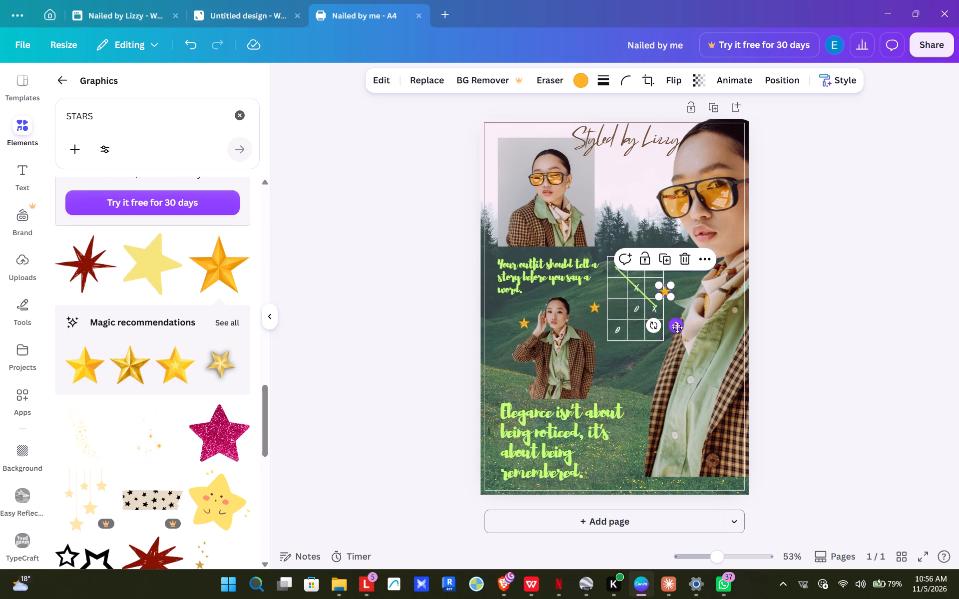
pyautogui.moveTo(677, 327); pyautogui.dragTo(538, 422)
pyautogui.click(334, 270)
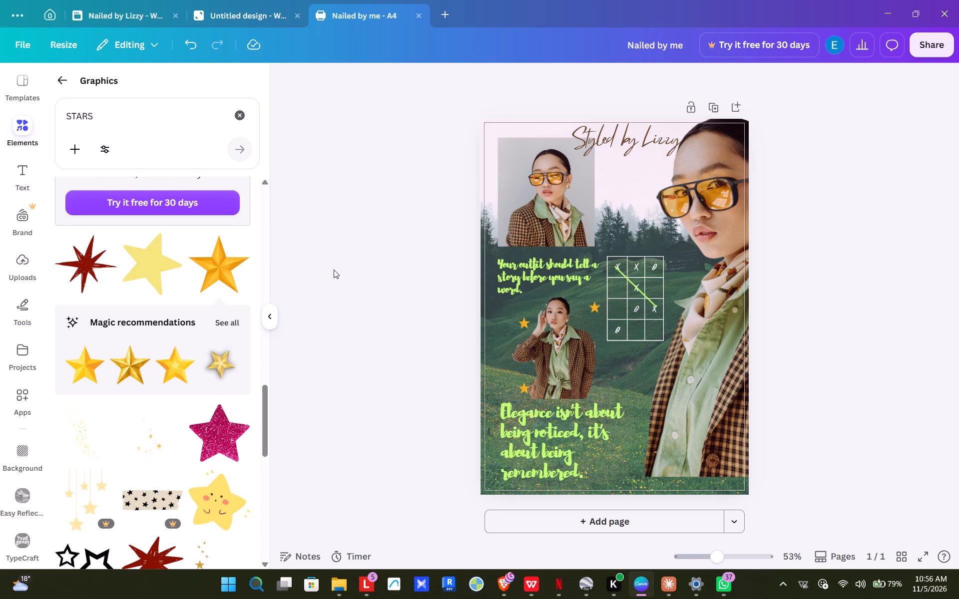
# Trim the upper portrait photo slightly by lowering its top edge, then deselect it.
pyautogui.click(536, 195)
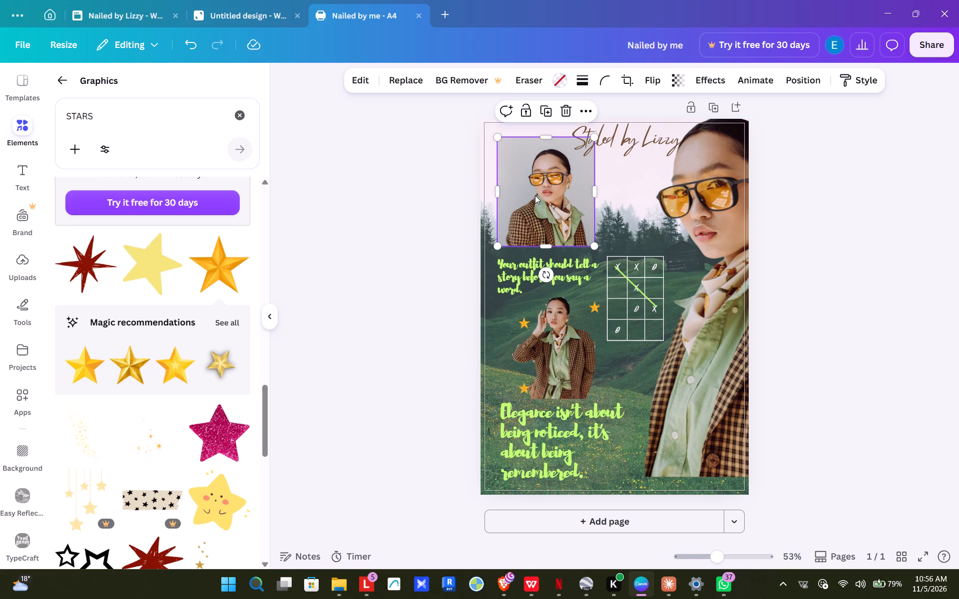
pyautogui.moveTo(546, 137); pyautogui.dragTo(546, 148)
pyautogui.click(328, 164)
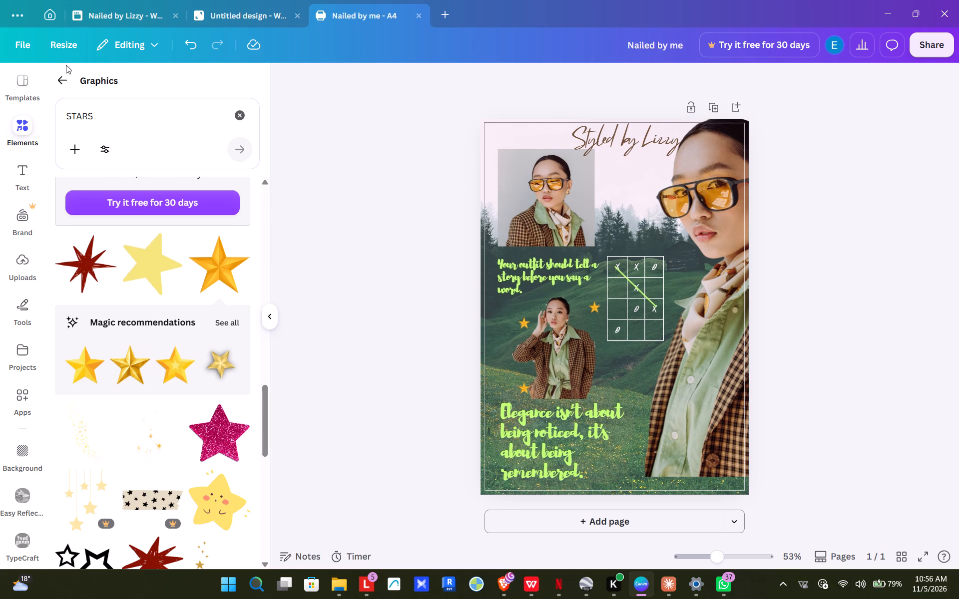
# Download the poster as a PDF with the Digital preset and save it as "Nailed by me.pdf" in Downloads.
pyautogui.click(23, 49)
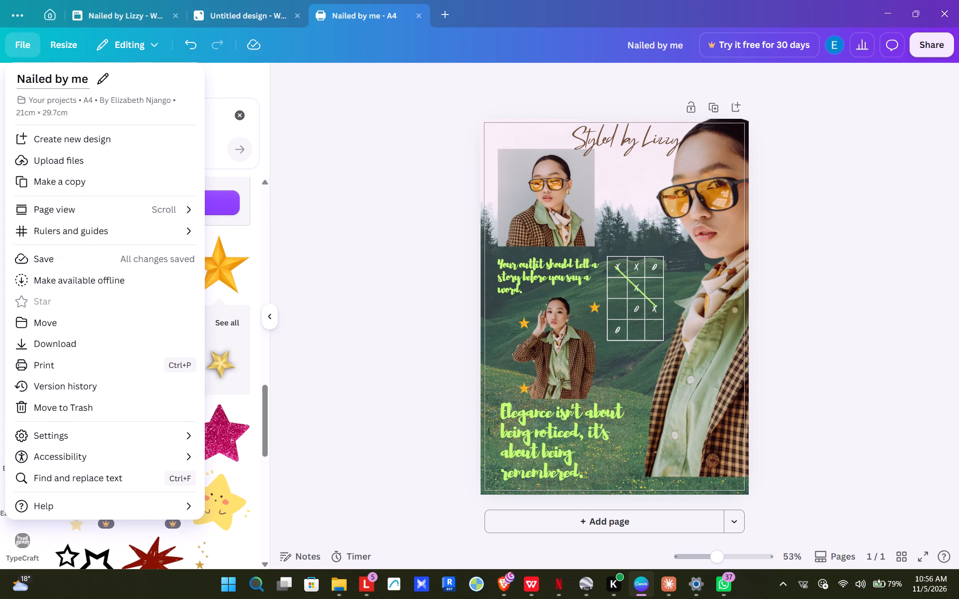
pyautogui.click(60, 343)
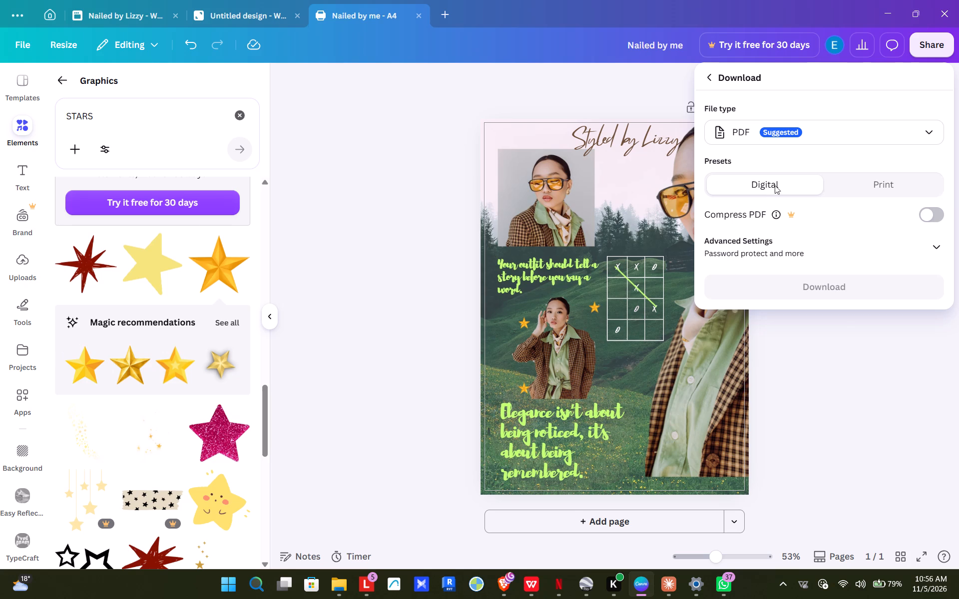
pyautogui.click(794, 187)
pyautogui.click(829, 246)
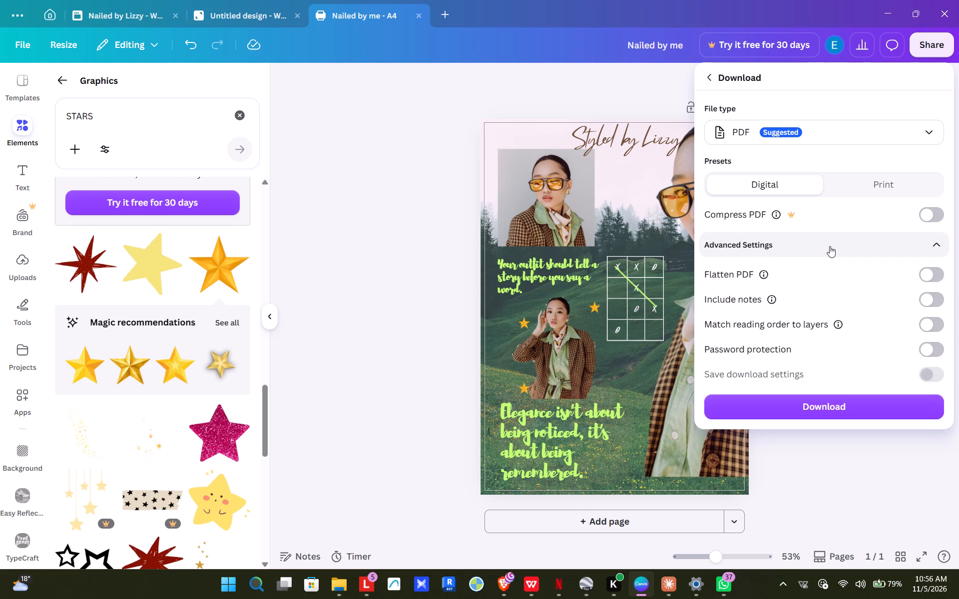
pyautogui.click(817, 403)
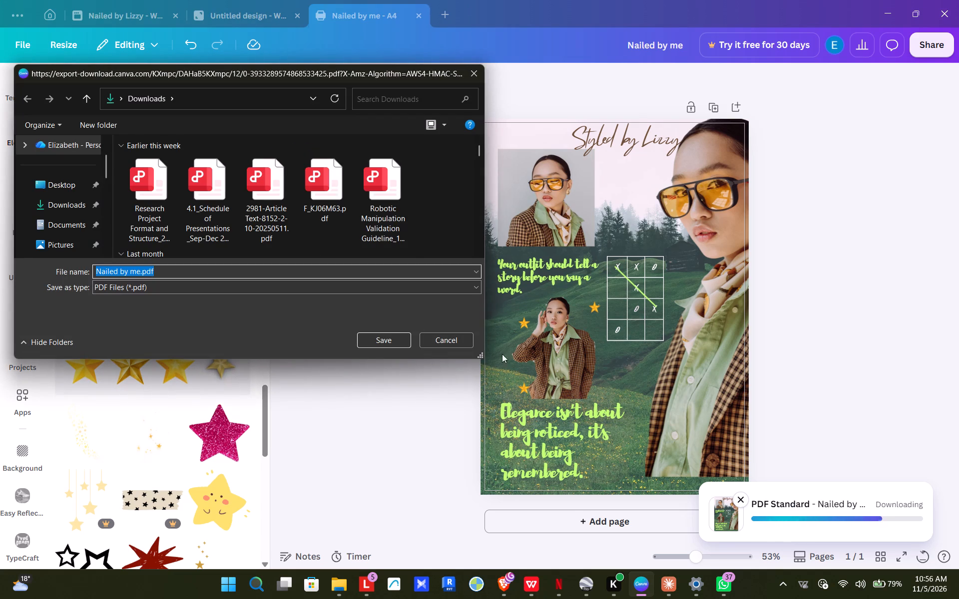
pyautogui.click(391, 341)
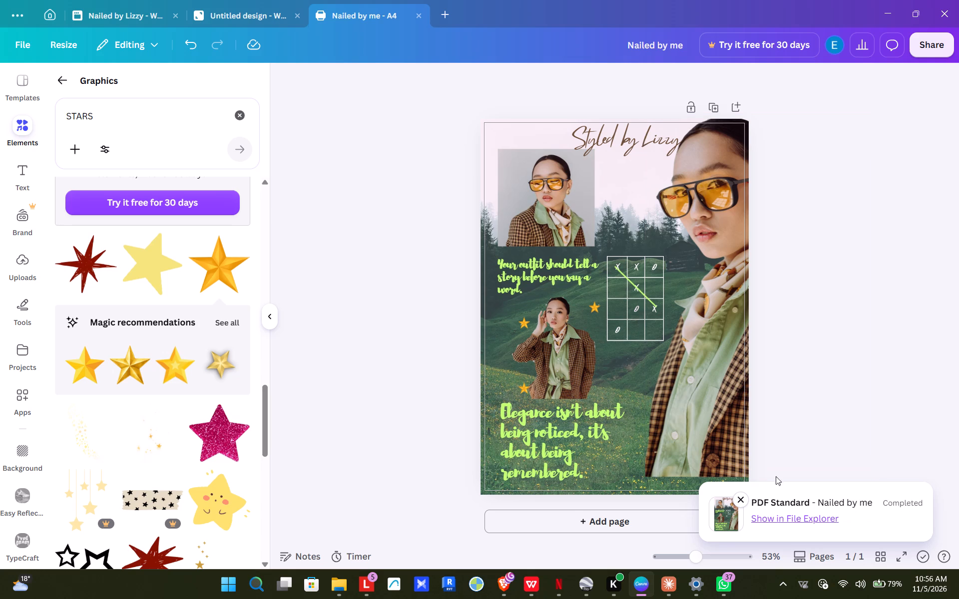